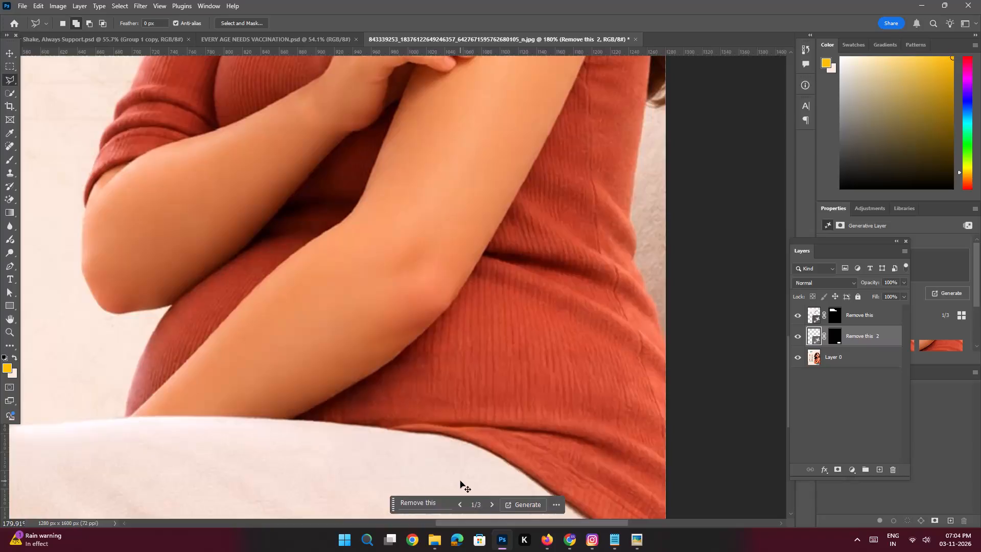
Convert the two Remove this layers and Layer 0 together into a single smart object.
key("ctrl+0")
key("ctrl+0")
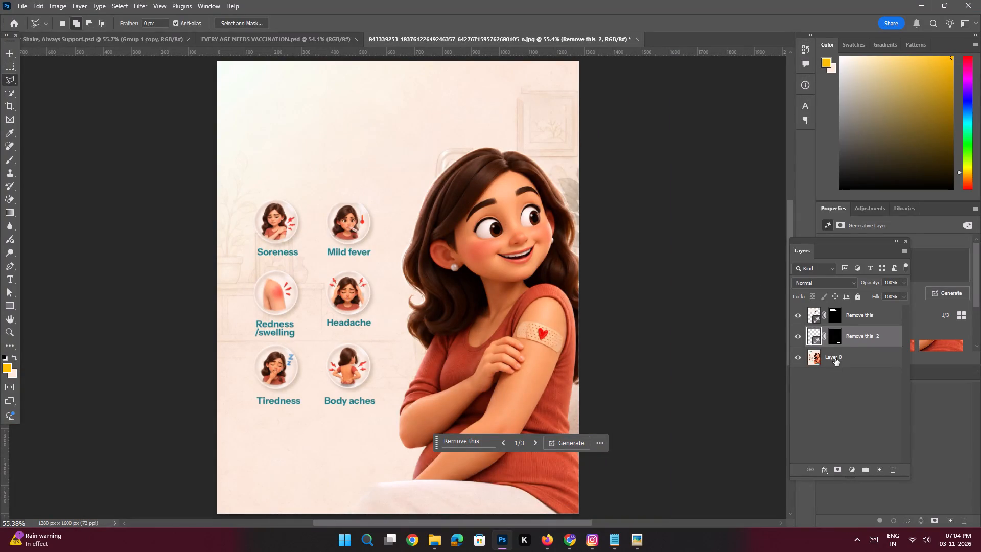
left_click(835, 358)
left_click(850, 316, "shift")
right_click(850, 317)
left_click(891, 269)
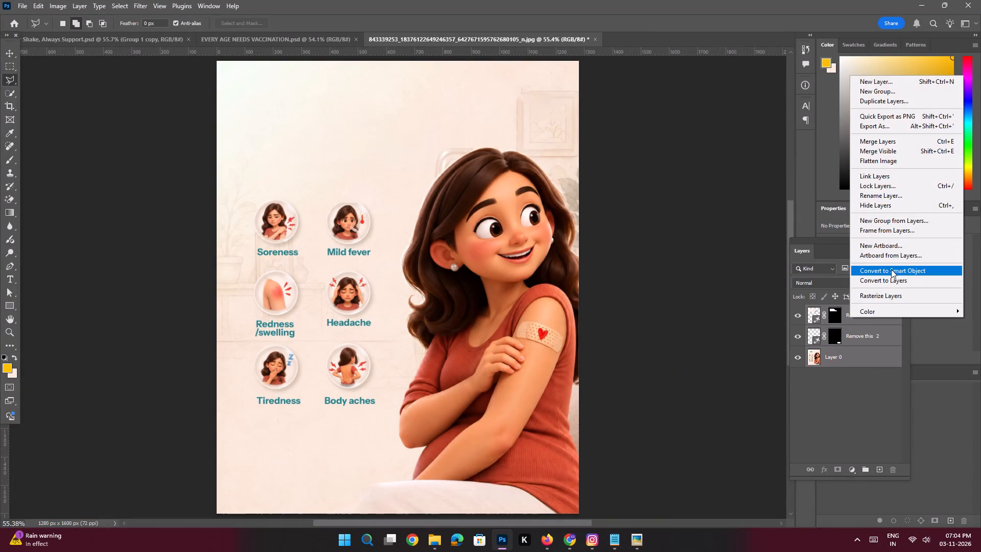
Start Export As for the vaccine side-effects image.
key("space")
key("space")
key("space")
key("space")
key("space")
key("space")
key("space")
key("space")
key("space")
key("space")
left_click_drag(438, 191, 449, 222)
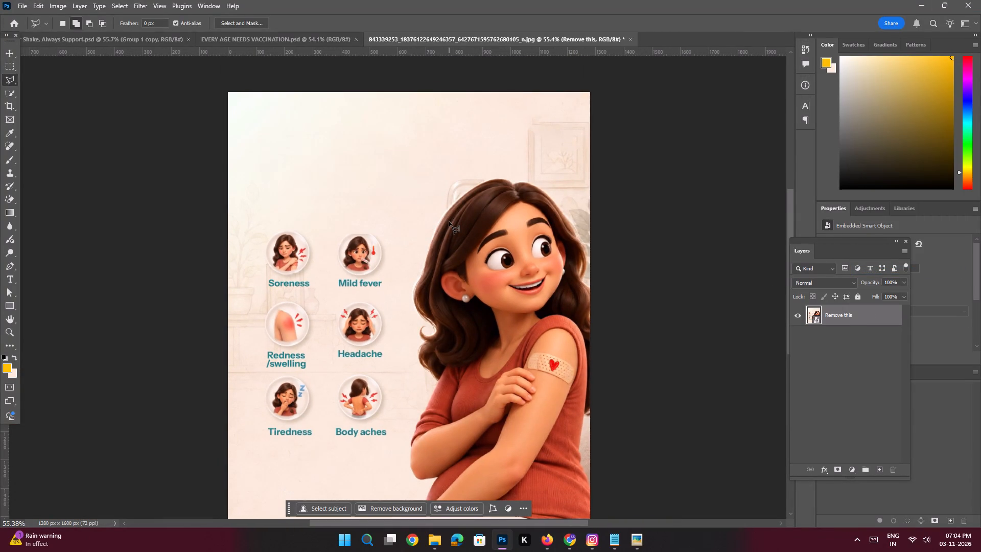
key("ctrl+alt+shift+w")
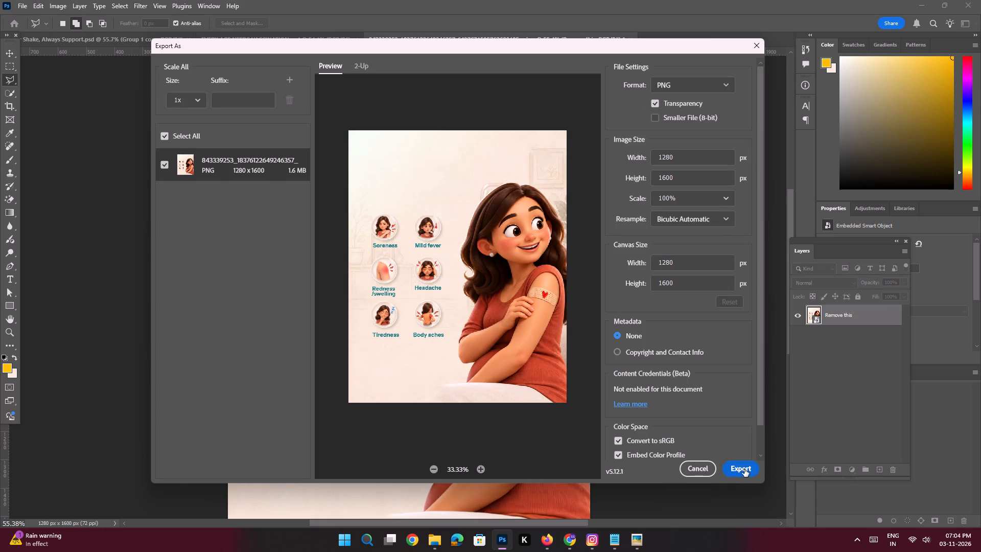
Export the vaccine side-effects image as a 1280 x 1600 px PNG into the apoloosj folder, keeping the suggested file name.
left_click(744, 469)
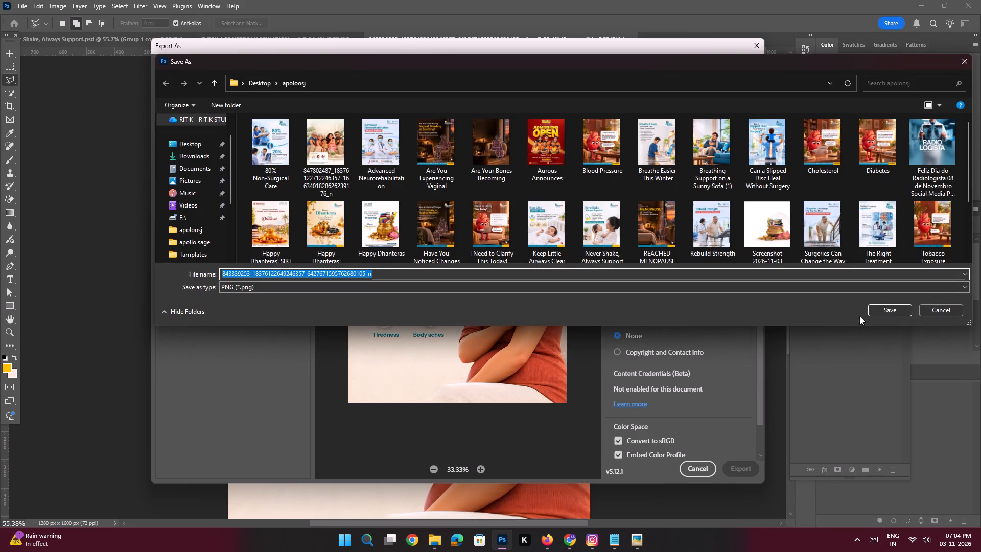
left_click(875, 310)
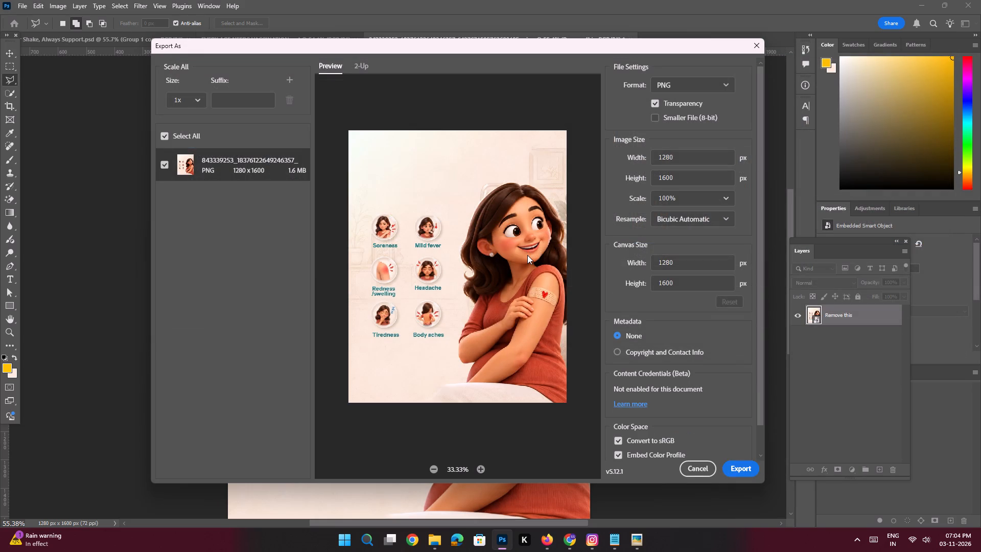
Switch to Firefox and review the original Apollo Hospitals flu vaccine posts on the Instagram downloader page.
left_click(544, 538)
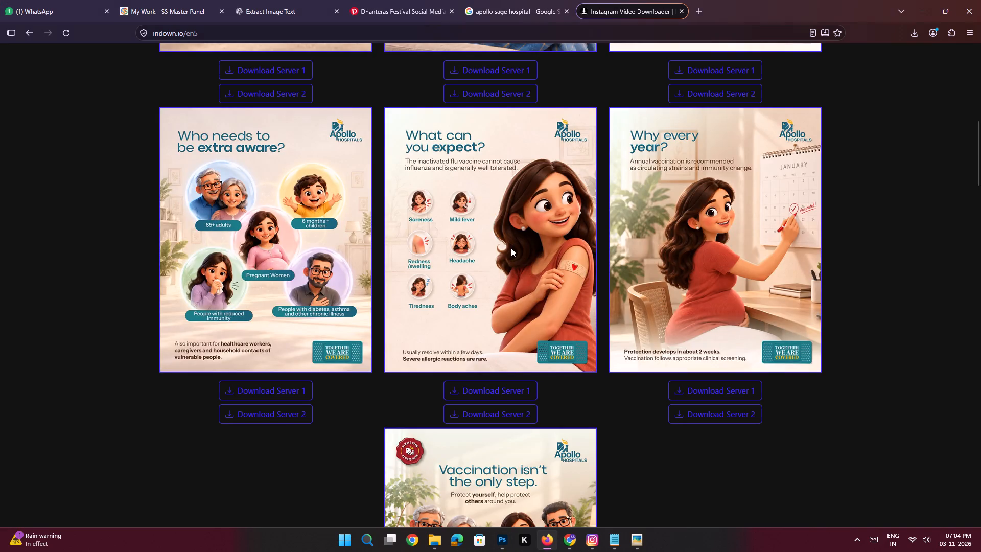
scroll(527, 258, "up", 10)
scroll(527, 258, "down", 8)
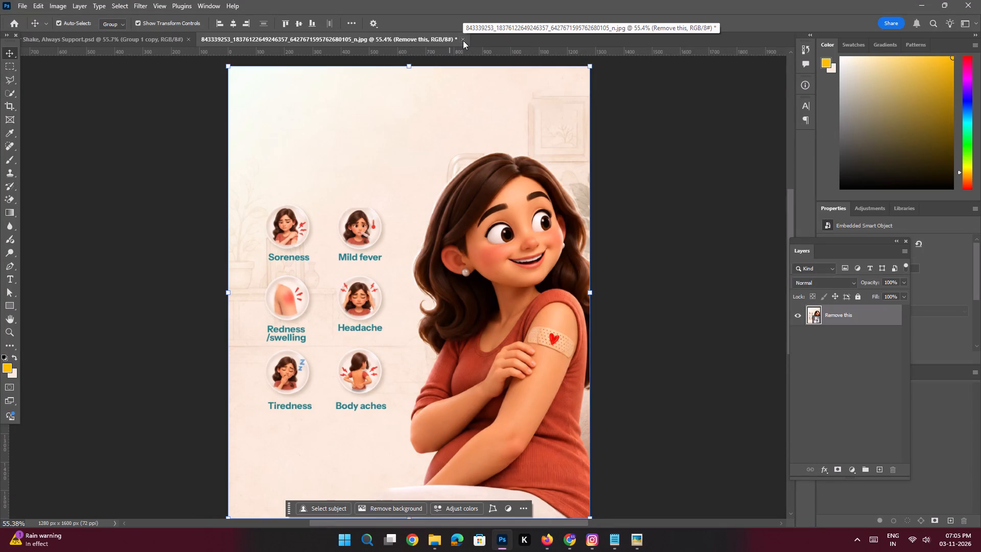
Start Export As for the cleaned vaccine side-effects image with the woman and six symptom icons.
key("ctrl+alt+shift+w")
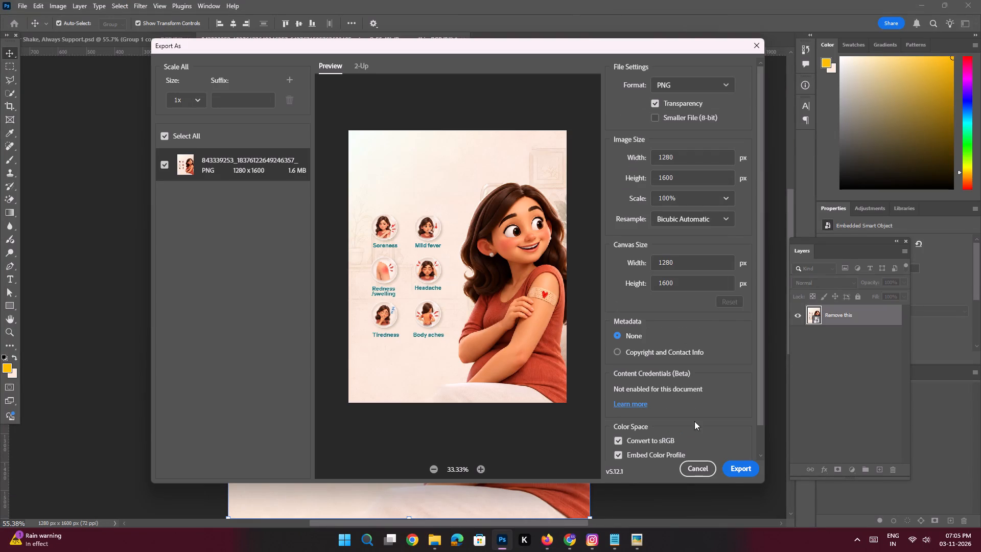
Export the vaccine side-effects image as a 1280 x 1600 px PNG to the Downloads folder.
left_click(734, 472)
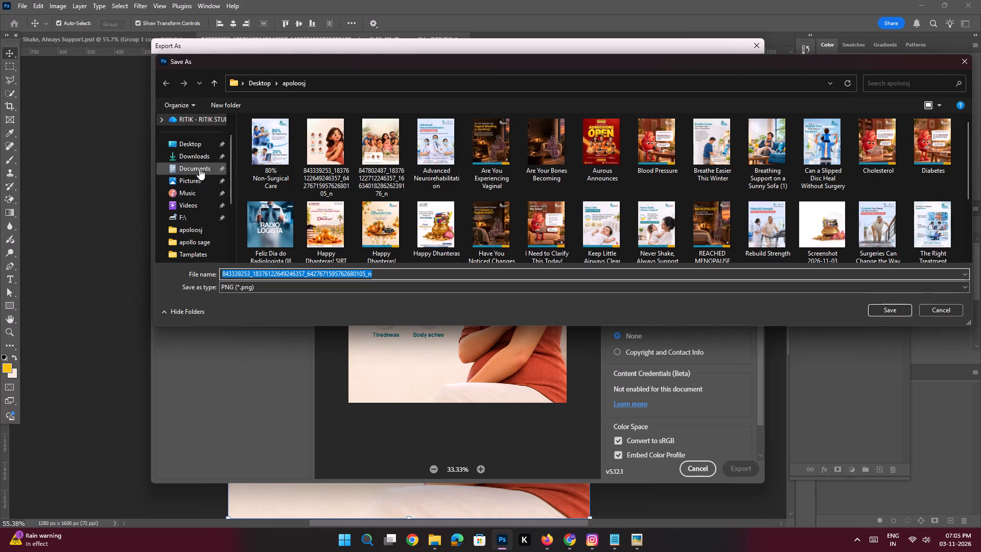
triple_click(198, 159)
triple_click(198, 159)
triple_click(198, 159)
left_click(198, 159)
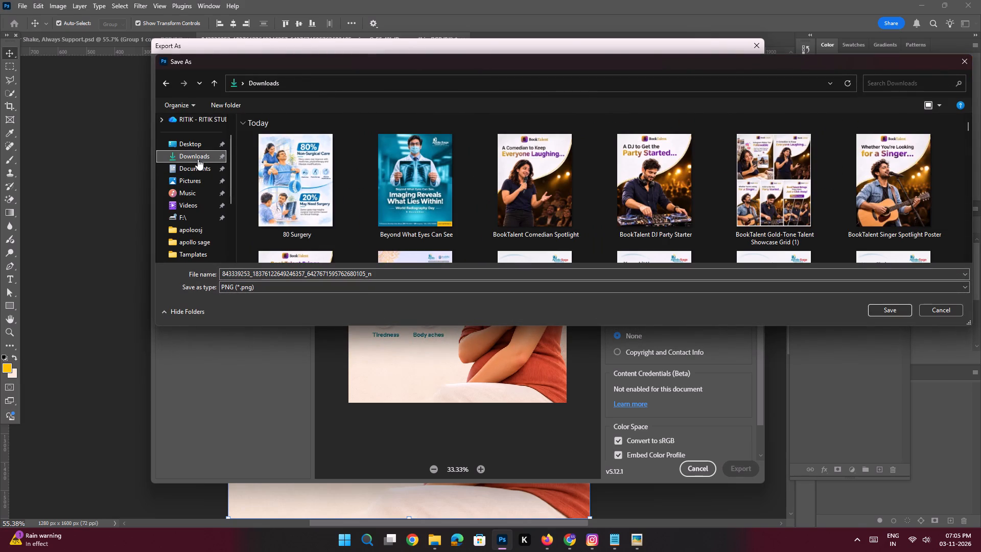
double_click(198, 159)
left_click(886, 309)
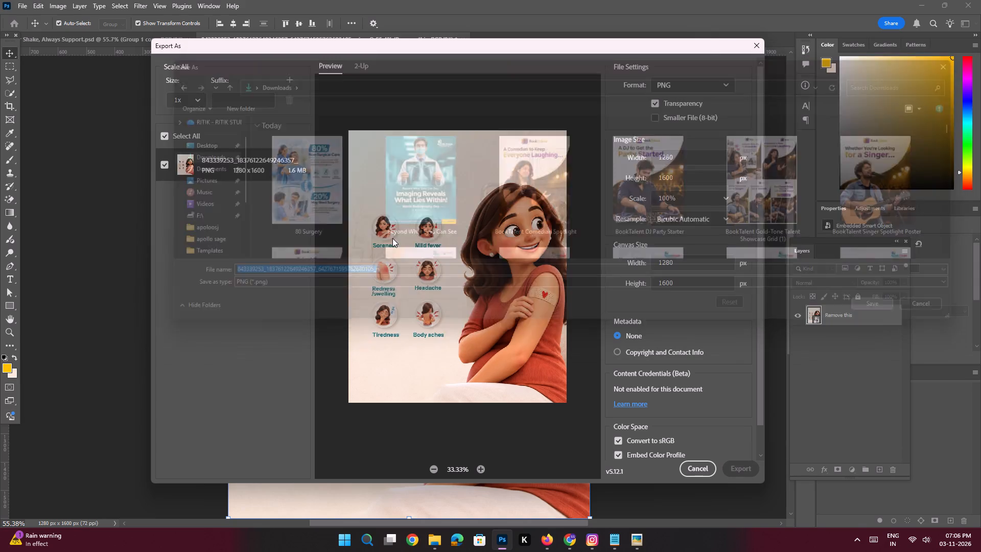
Close the vaccine side-effects image and the Never Shake, Always Support.psd document.
key("ctrl+s")
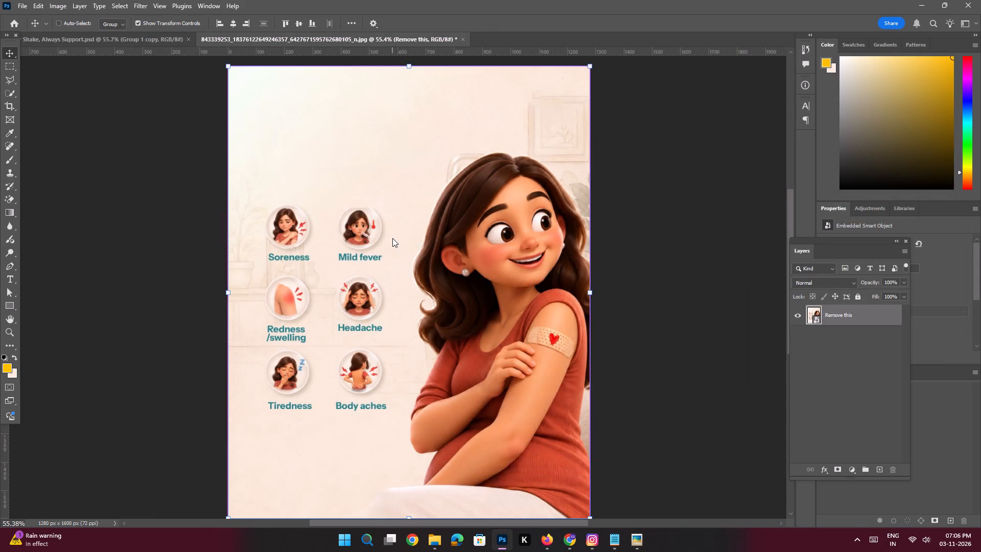
left_click(774, 286)
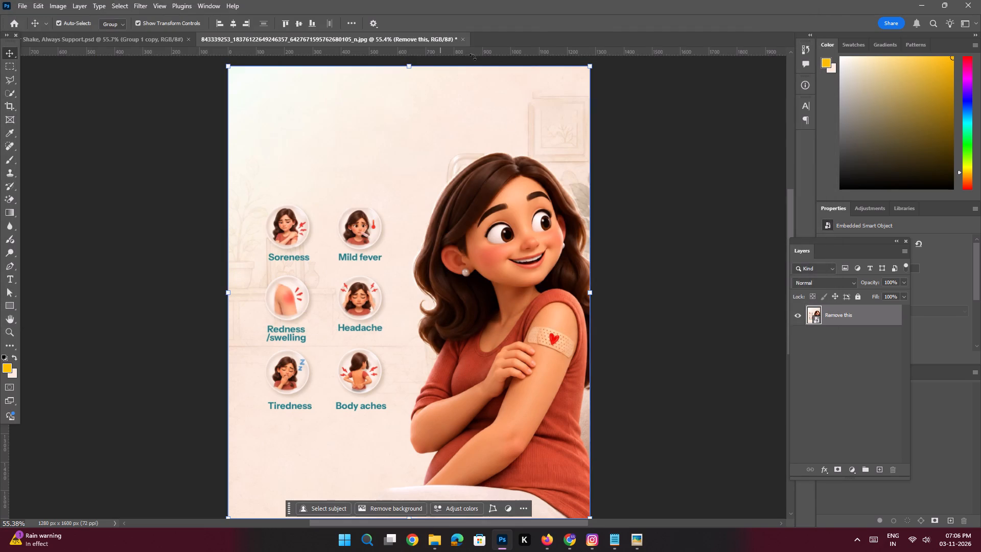
left_click(465, 39)
left_click(492, 210)
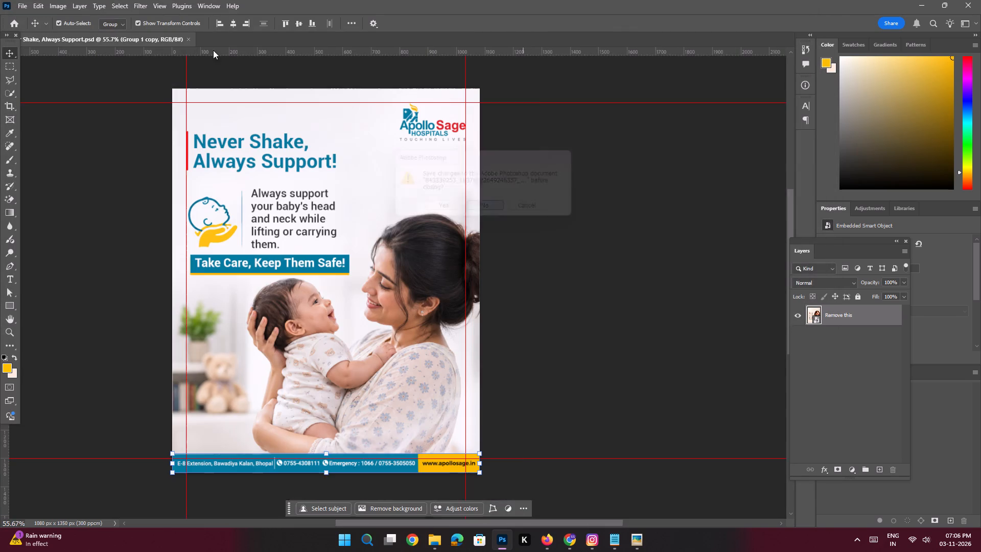
left_click(190, 38)
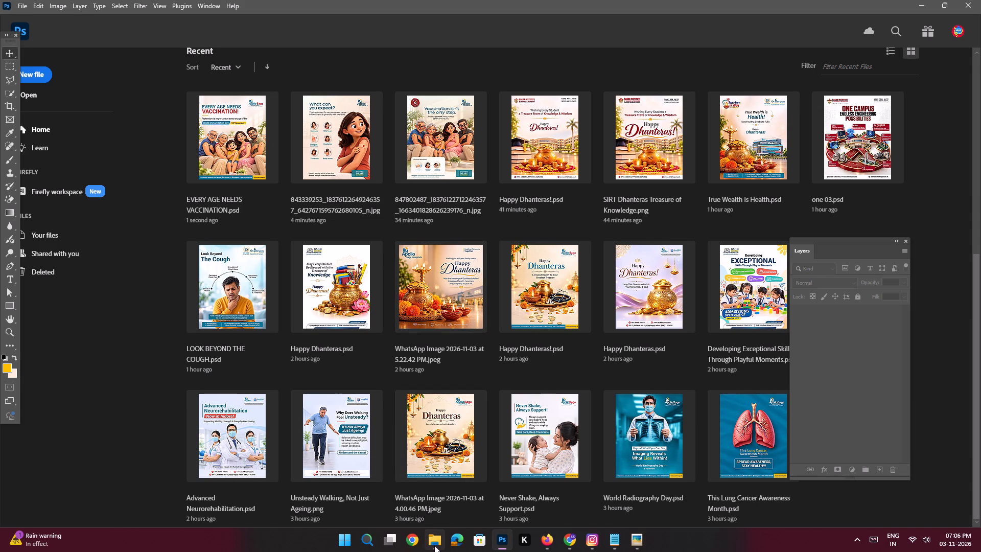
Switch to File Explorer and open the Apollo indore folder on the Desktop.
left_click(419, 507)
left_click(48, 124)
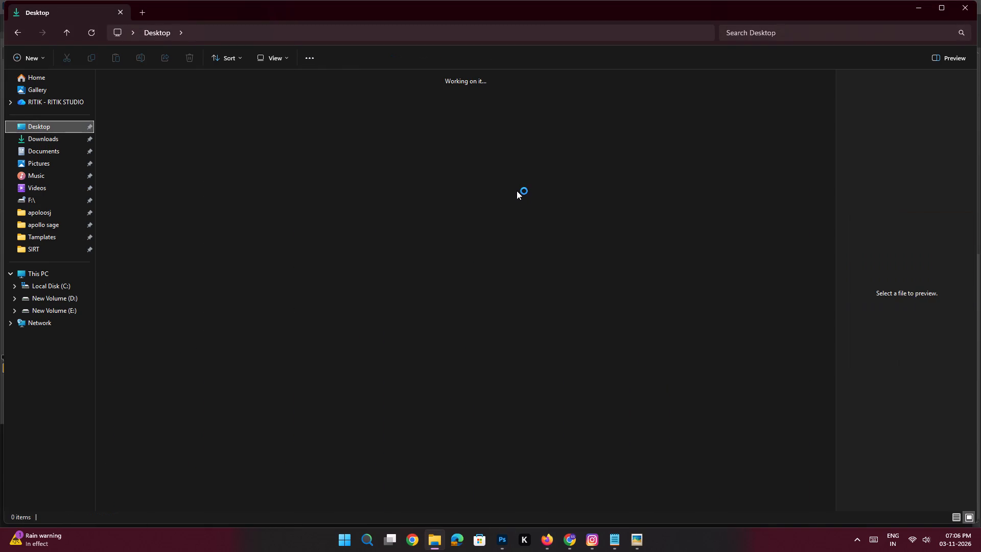
left_click(500, 274)
left_click(462, 281)
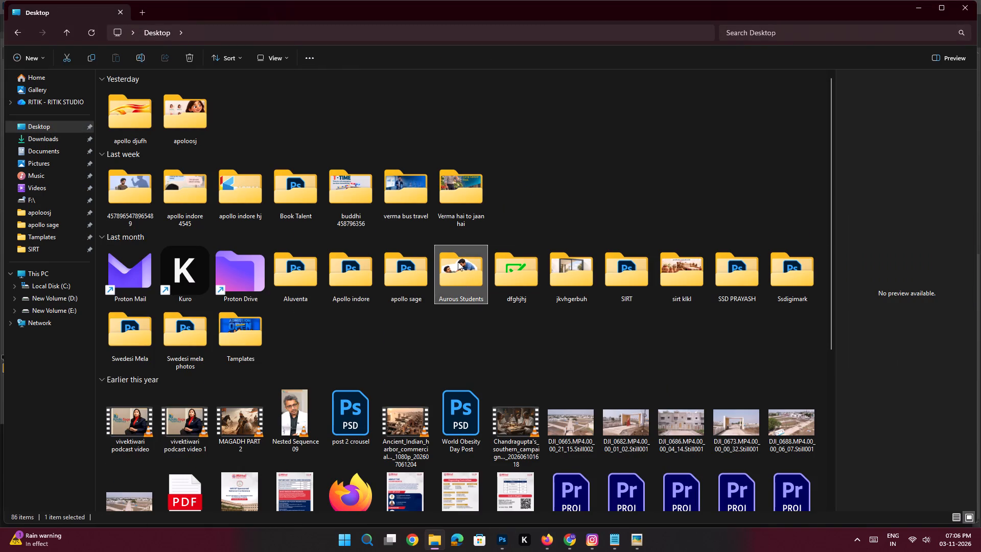
left_click(452, 204)
left_click(409, 210)
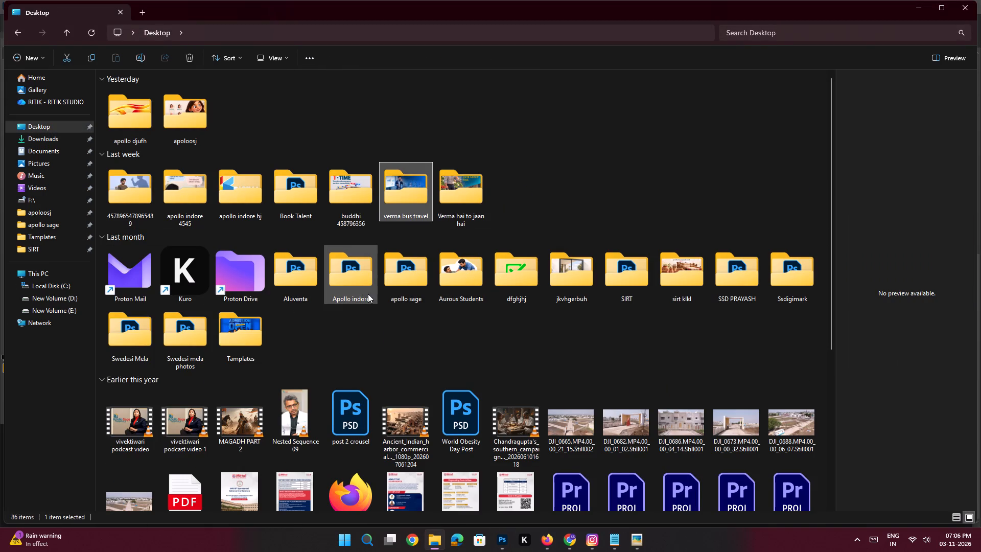
double_click(357, 288)
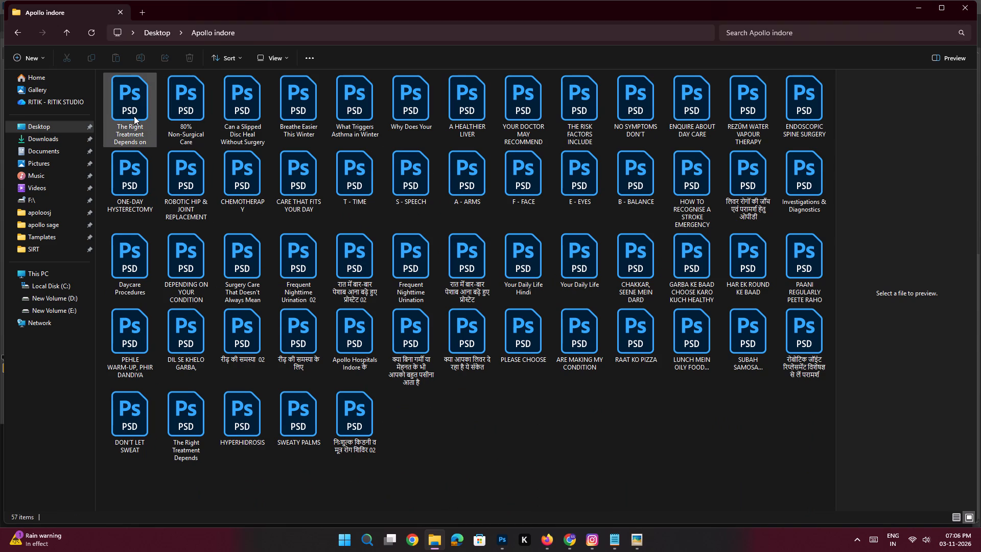
Open the PSDs The Right Treatment Depends on, 80% Non-Surgical Care, and Can a Slipped Disc Heal Without Surgery in Photoshop.
double_click(134, 116)
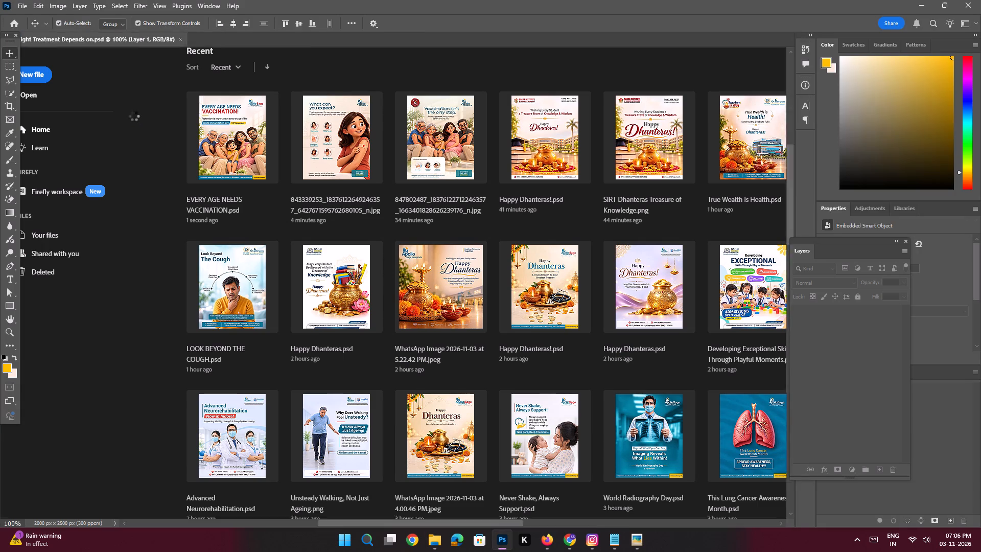
key("alt+Tab")
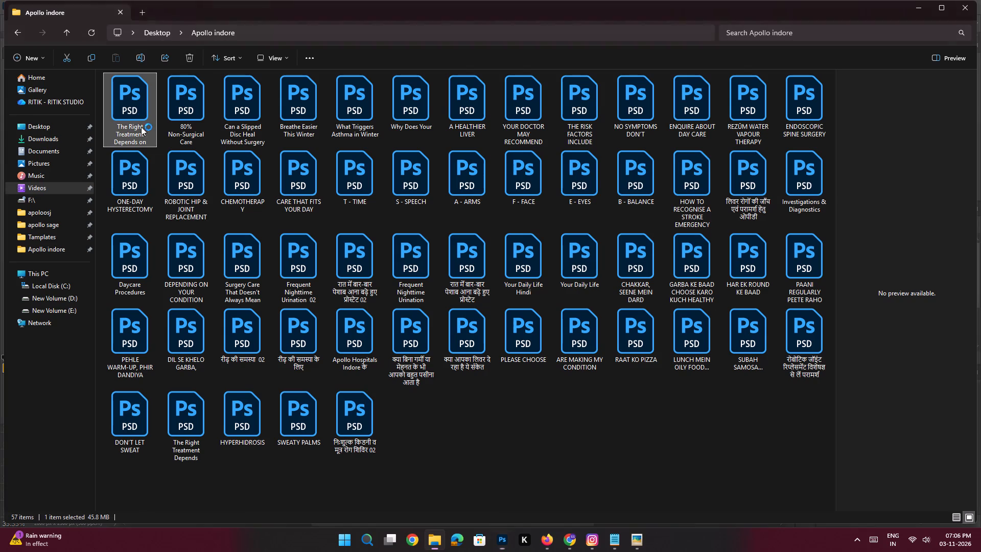
double_click(184, 110)
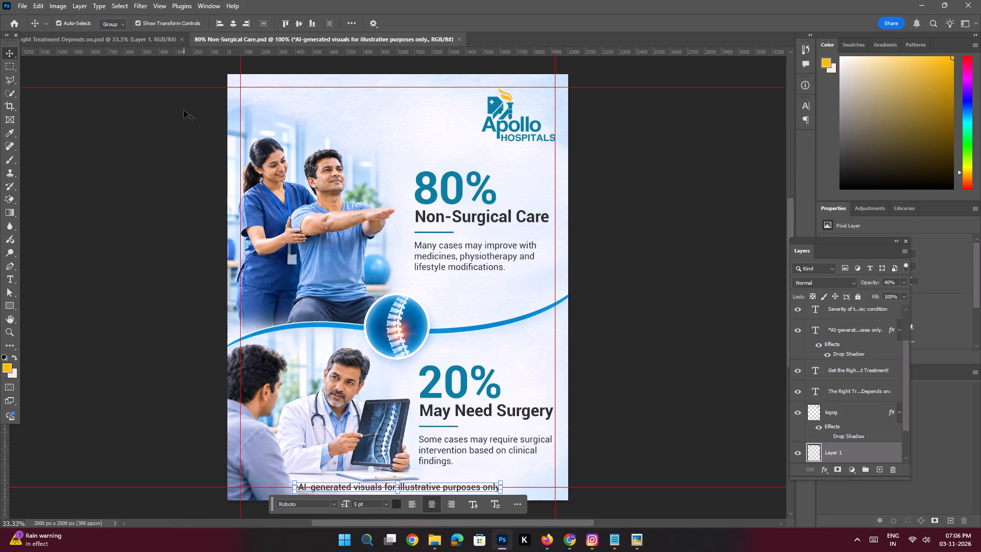
key("alt+Tab")
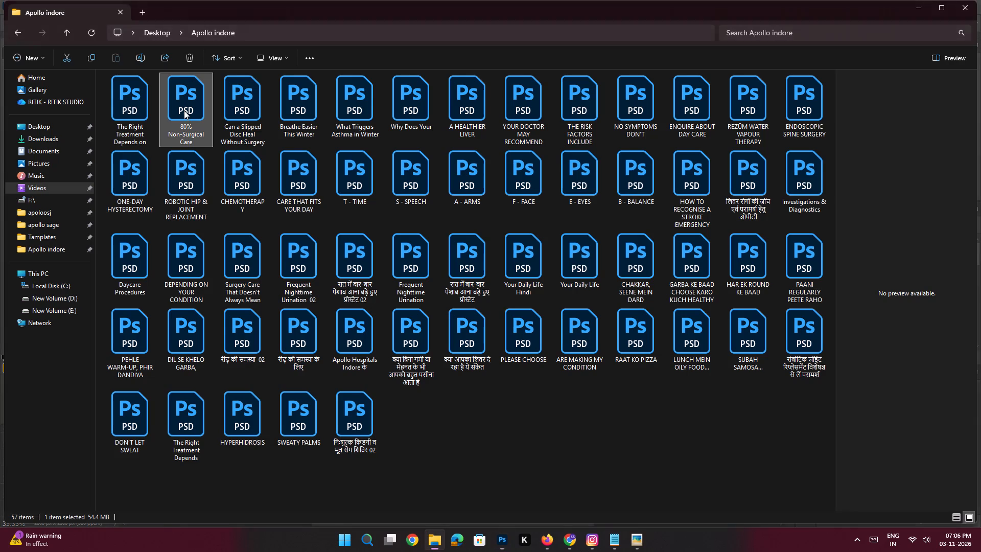
double_click(242, 117)
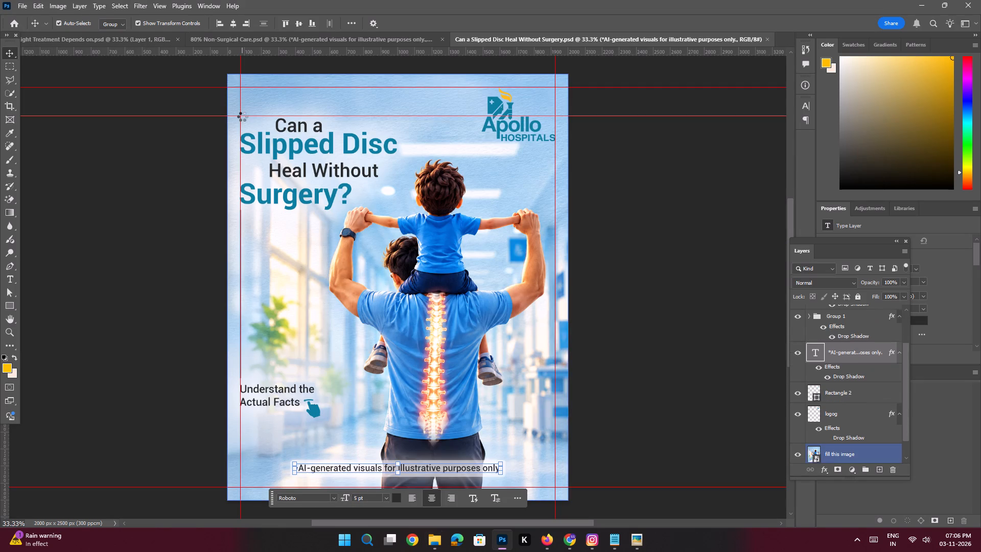
left_click(182, 183)
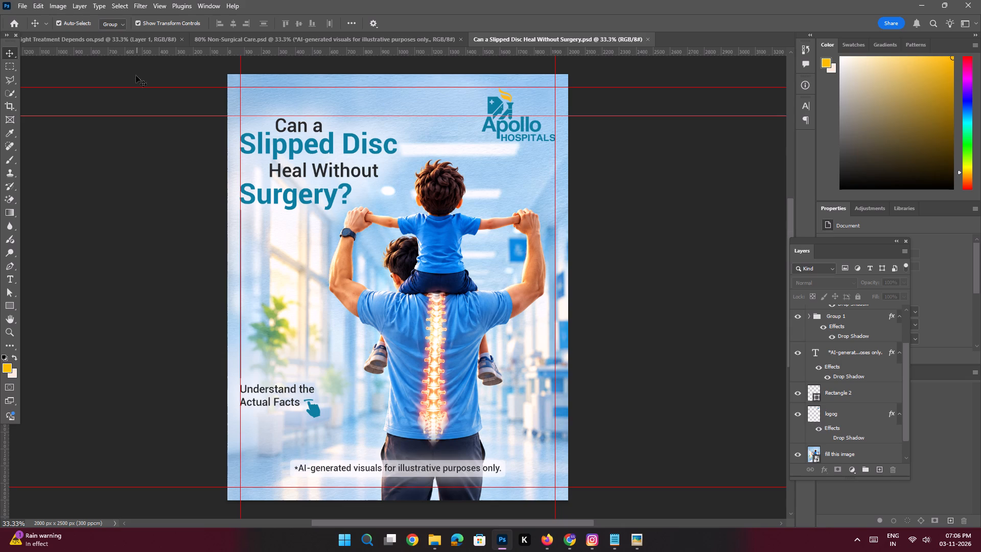
Move the floating Layers panel beside the slipped disc artwork and hide the document's guides.
left_click(141, 159)
key("space")
left_click_drag(310, 255, 292, 249, "ctrl")
left_click(197, 252)
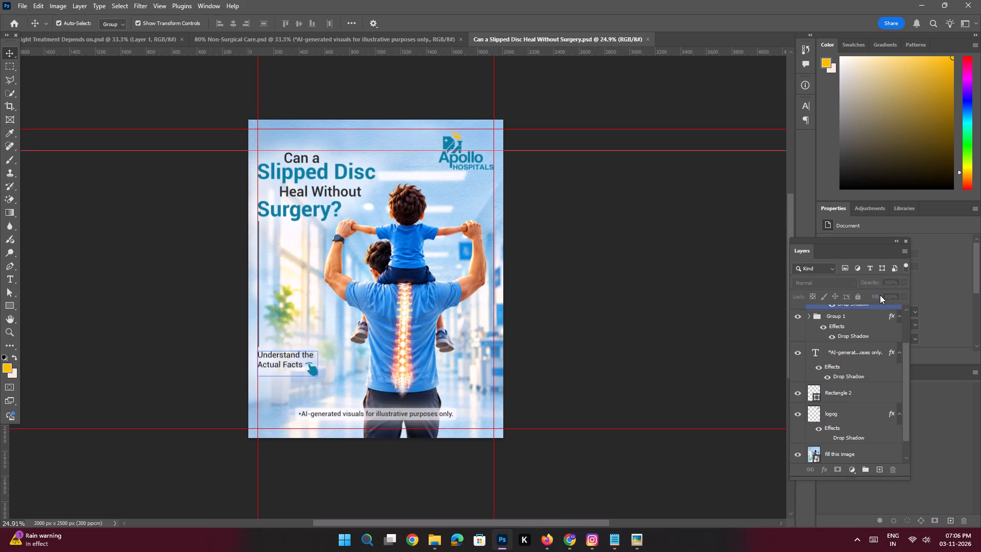
left_click_drag(846, 239, 678, 180)
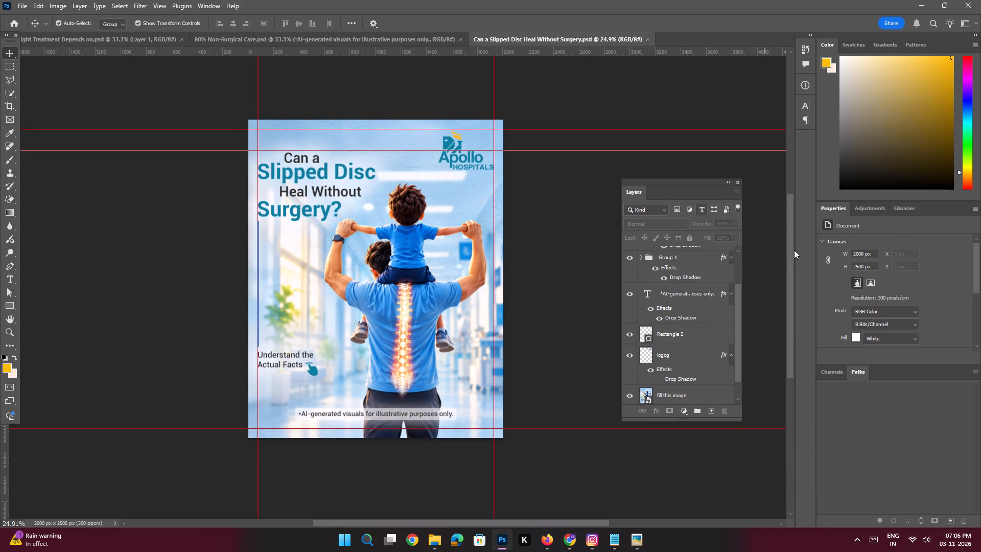
scroll(868, 284, "down", 14)
left_click(826, 295)
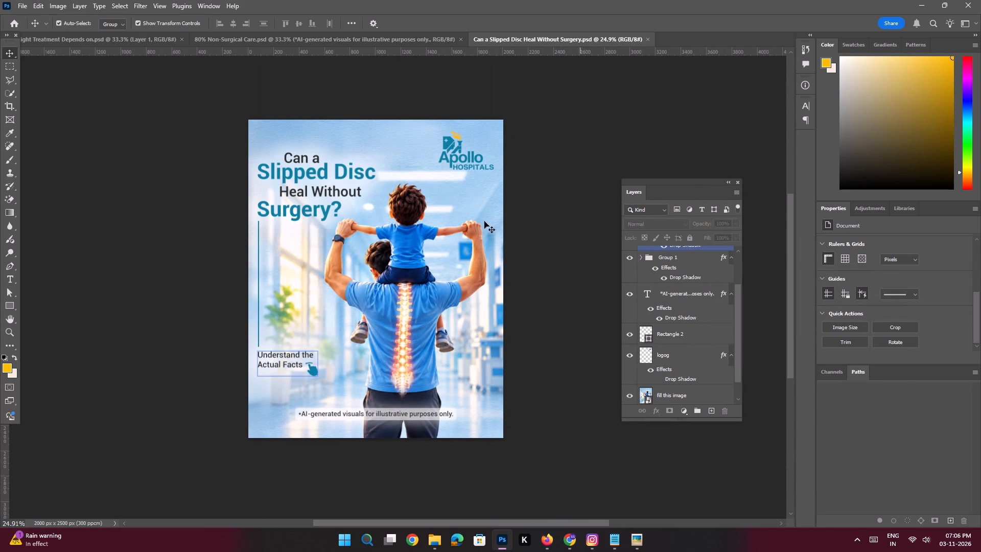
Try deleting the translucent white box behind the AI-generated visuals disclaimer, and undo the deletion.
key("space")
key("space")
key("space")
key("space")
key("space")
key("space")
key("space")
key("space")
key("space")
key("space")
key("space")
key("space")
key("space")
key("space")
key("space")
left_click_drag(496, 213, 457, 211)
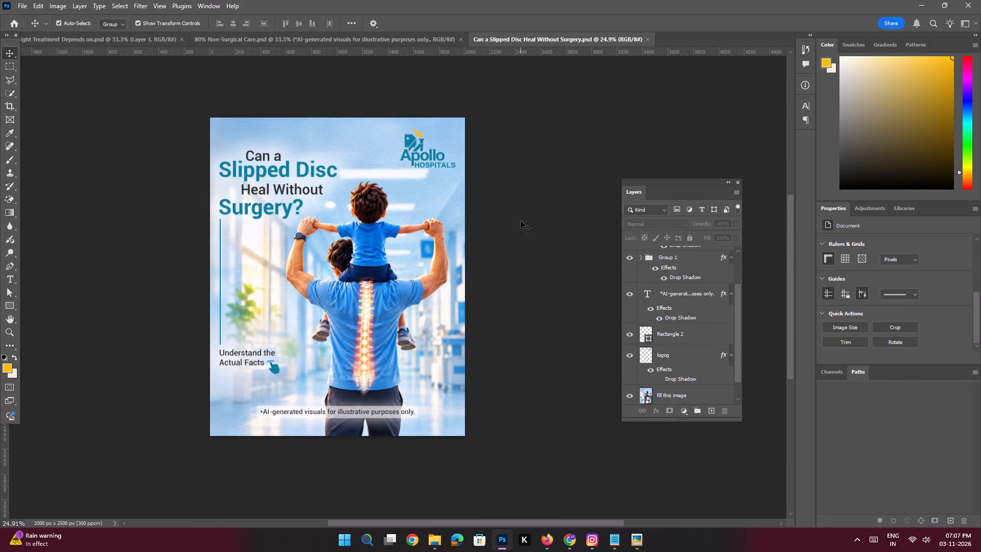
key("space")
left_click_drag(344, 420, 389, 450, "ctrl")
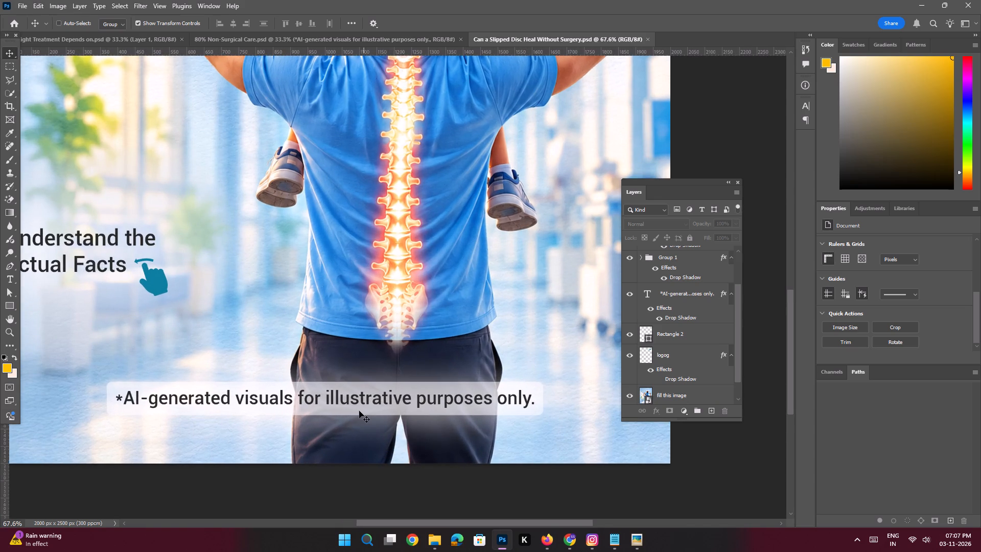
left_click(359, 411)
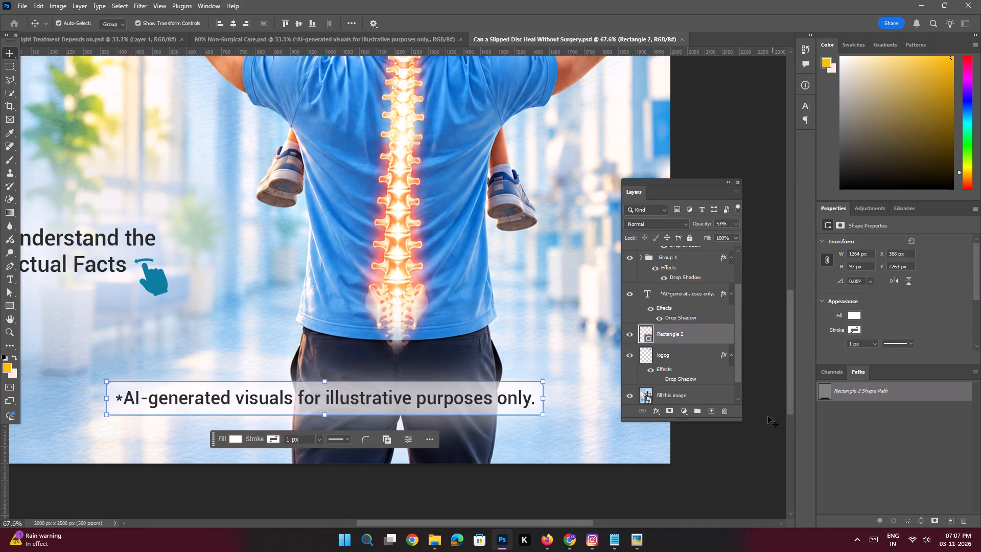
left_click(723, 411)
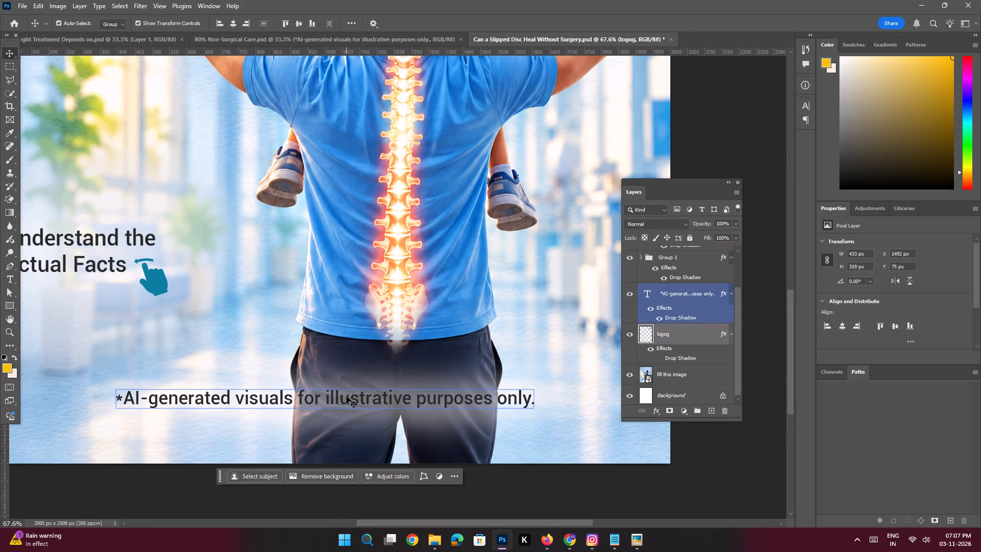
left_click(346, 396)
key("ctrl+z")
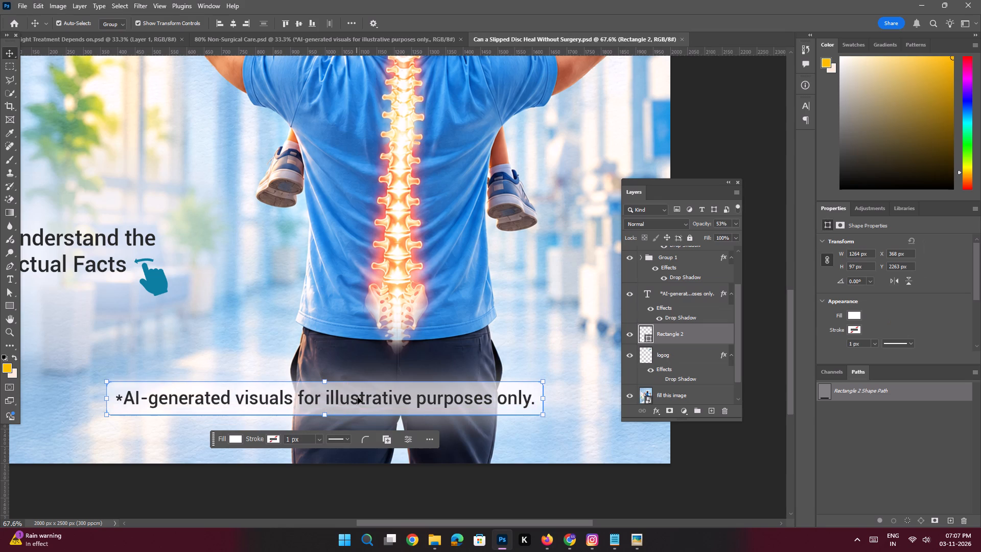
Scale the AI-generated visuals disclaimer text and its white box together from their centre to about 78%.
left_click(363, 398, "shift")
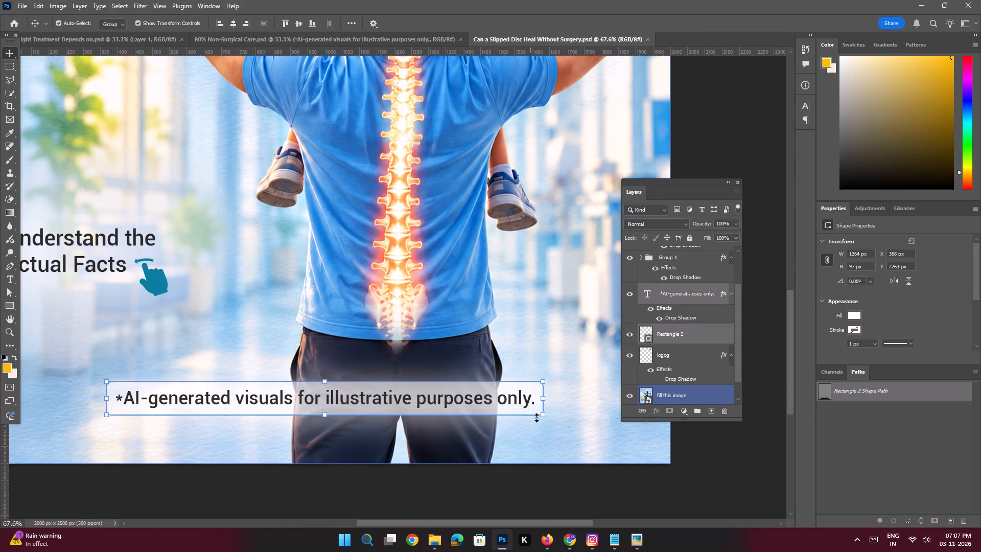
left_click_drag(543, 416, 512, 412, "alt")
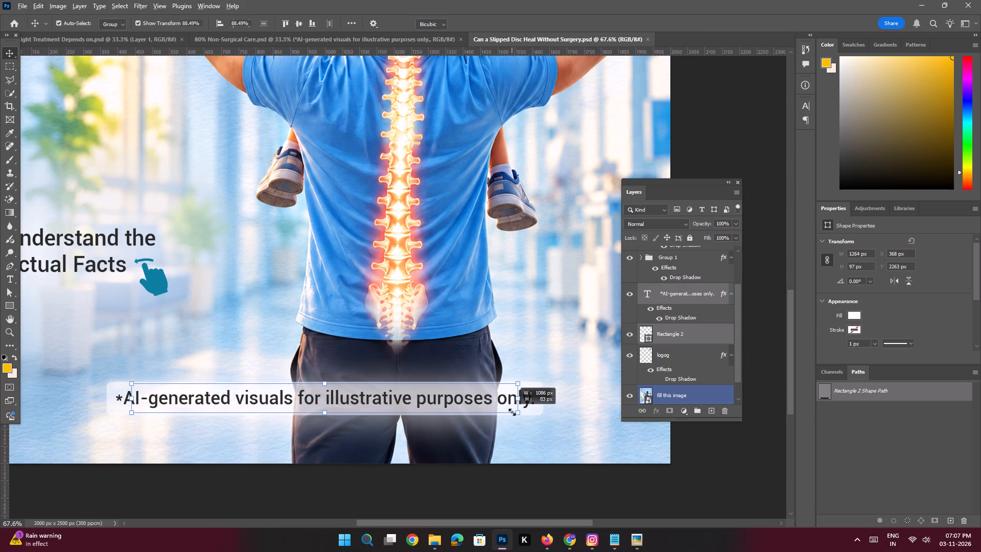
left_click_drag(512, 412, 500, 411, "alt")
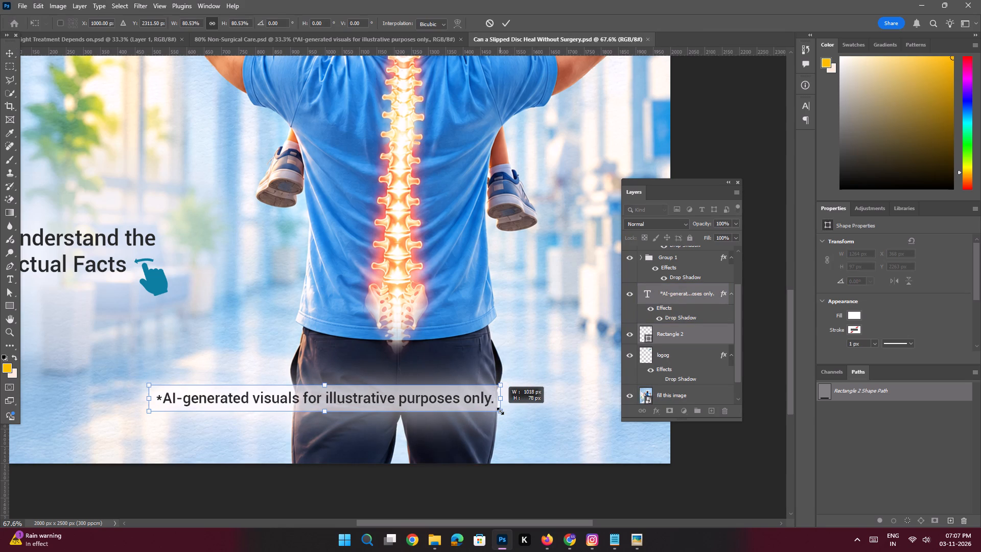
left_click_drag(500, 411, 495, 409, "alt")
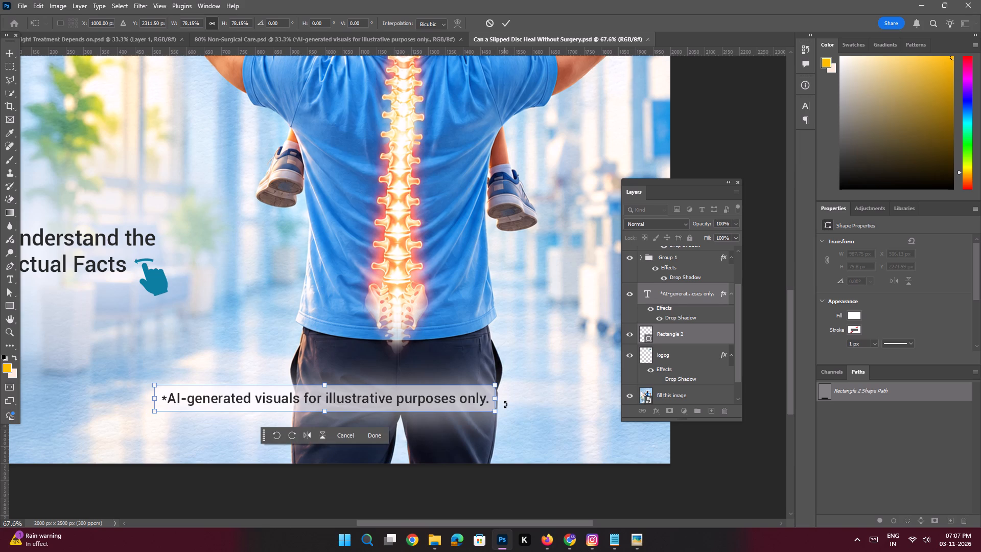
key("Return")
Nudge the disclaimer text and its box straight down by 60 px, closer to the artwork's bottom edge.
key("ctrl+space")
key("ctrl+space")
key("ctrl+space")
key("ctrl+space")
key("ctrl+space")
key("ctrl+space")
key("ctrl+space")
key("ctrl+space")
key("ctrl+space")
key("ctrl+space")
key("ctrl+space")
key("ctrl+space")
key("ctrl+space")
key("ctrl+space")
key("ctrl+space")
key("ctrl+space")
key("ctrl+space")
key("ctrl+space")
key("ctrl+space")
key("ctrl+space")
left_click_drag(485, 365, 448, 357, "ctrl")
left_click_drag(459, 361, 426, 357, "ctrl")
left_click_drag(408, 334, 421, 368)
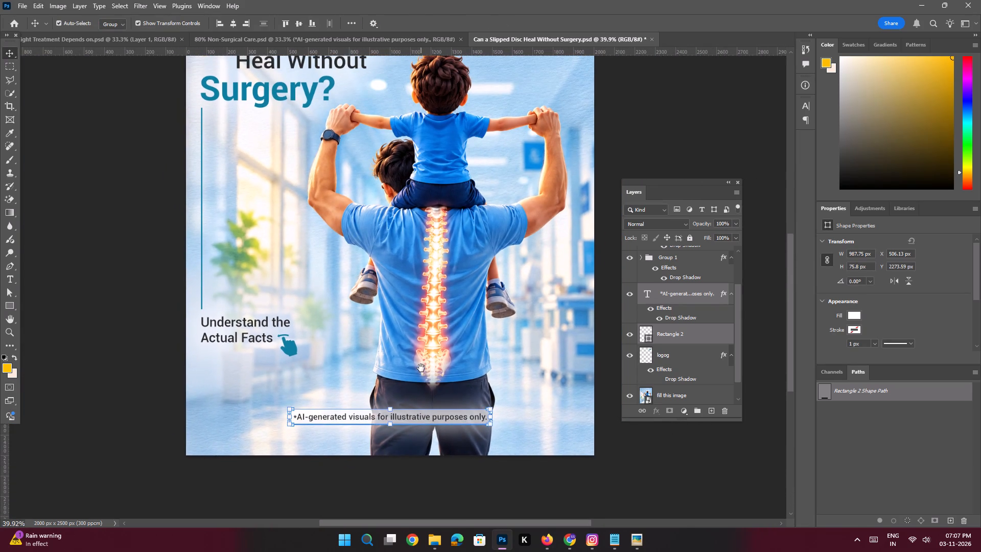
key("shift+Down")
key("shift+Down")
key("shift+Down")
key("shift+Down")
key("shift+Down")
key("shift+Down")
key("shift+Down")
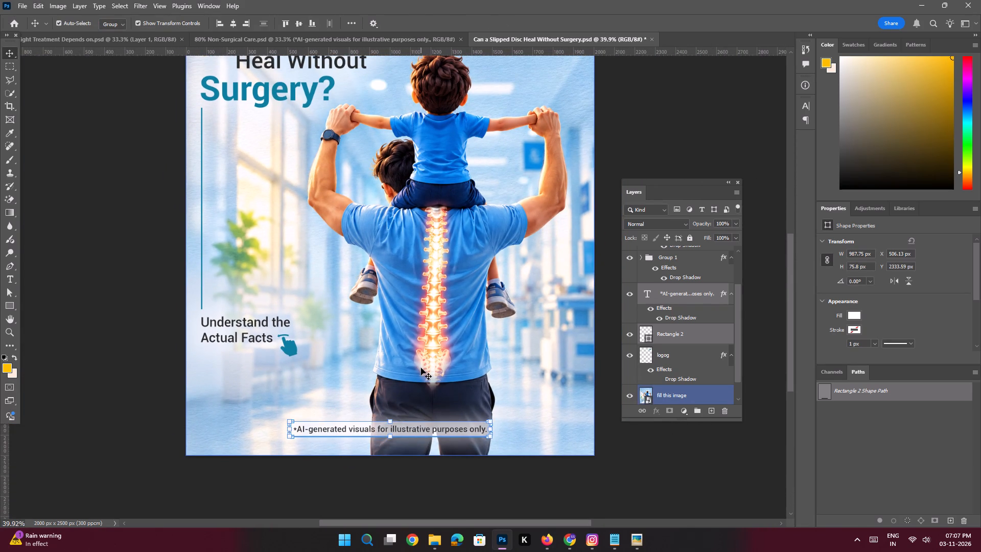
key("shift+Up")
key("shift+Down")
key("shift+Down")
key("shift+Up")
key("shift+Down")
key("shift+Up")
Deselect the disclaimer layers and save Can a Slipped Disc Heal Without Surgery.psd.
key("ctrl+0")
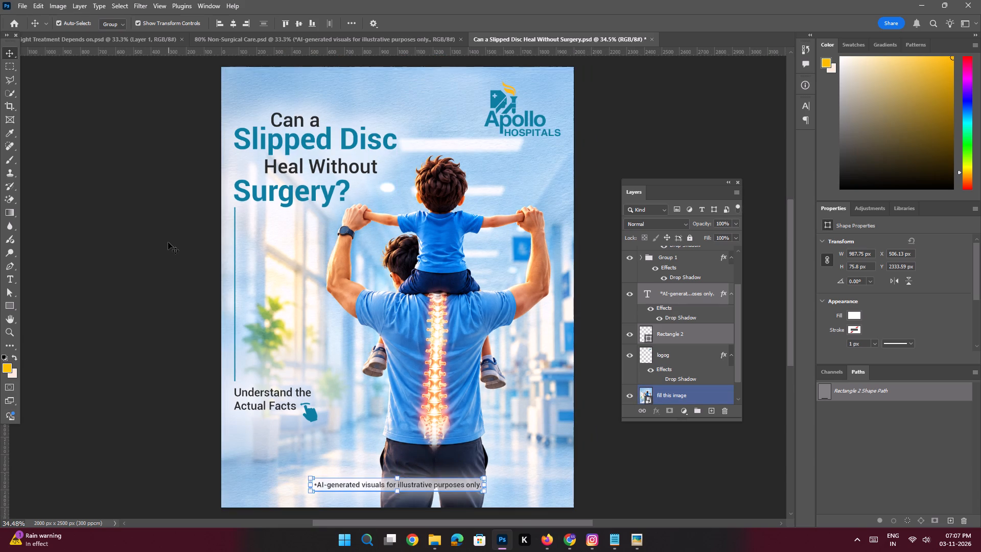
left_click(168, 242)
key("space")
left_click_drag(270, 260, 253, 257, "ctrl")
left_click_drag(316, 257, 299, 255, "ctrl")
left_click_drag(448, 238, 442, 238)
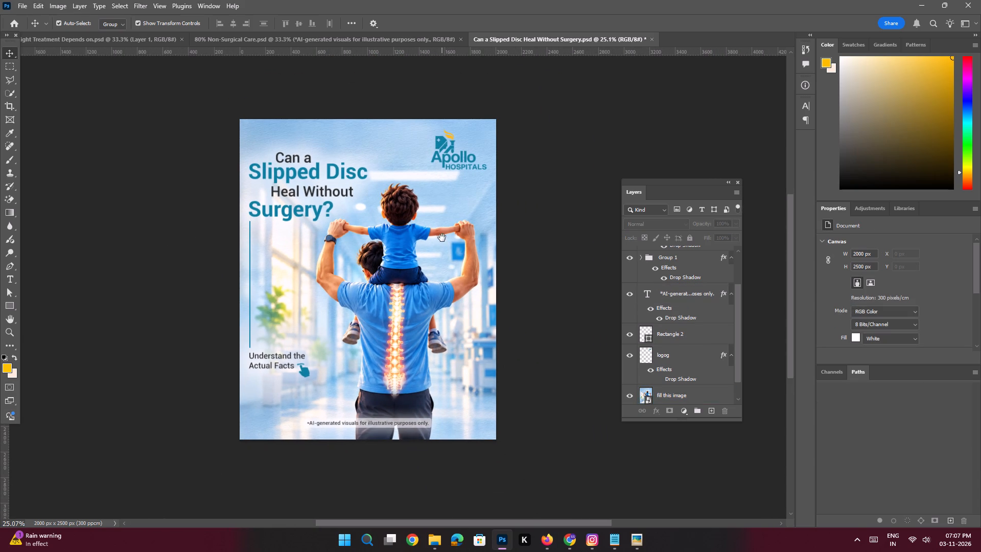
key("ctrl+s")
Switch to File Explorer and preview the 20% May Need Surgery and 80% Non-Surgical Care images in Downloads.
left_click(431, 509)
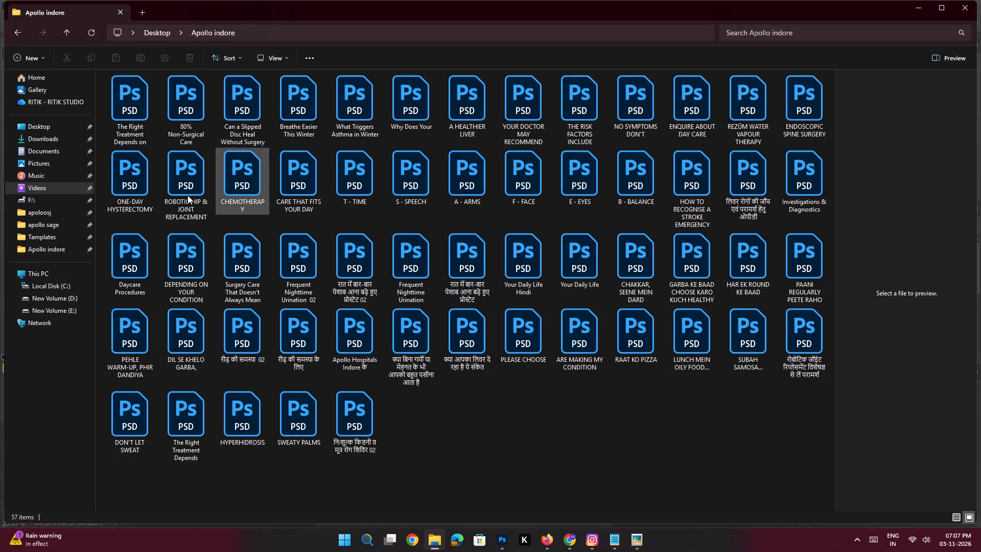
left_click(50, 144)
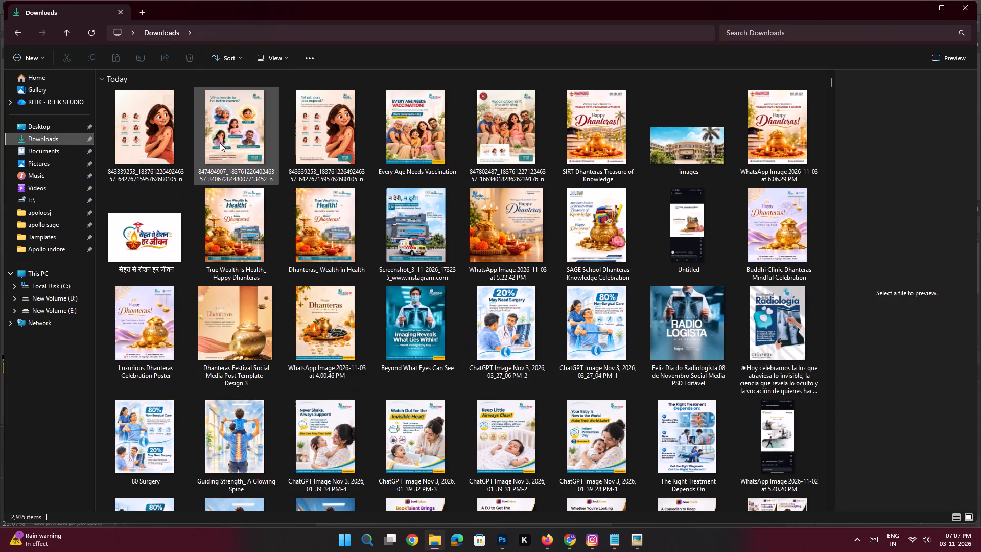
left_click(527, 327)
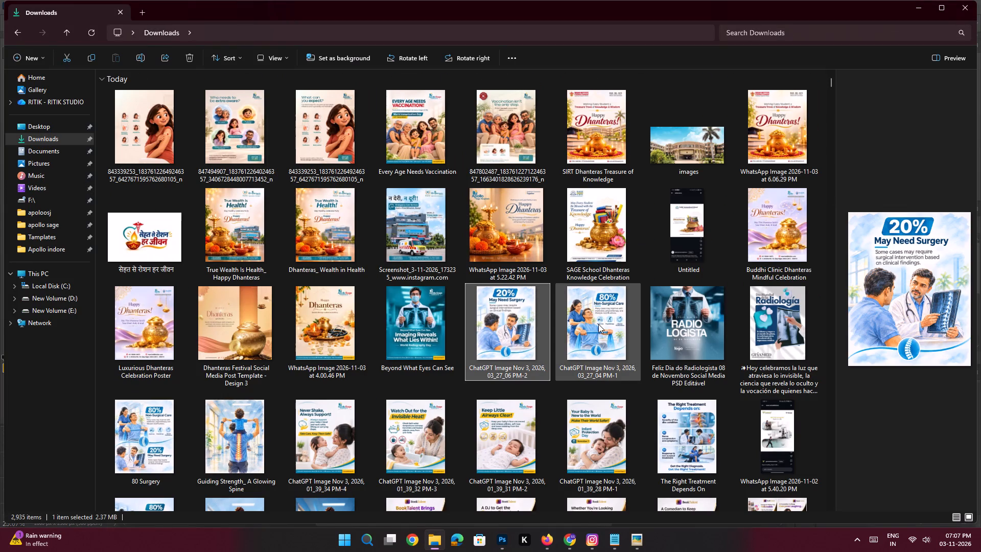
left_click(598, 324)
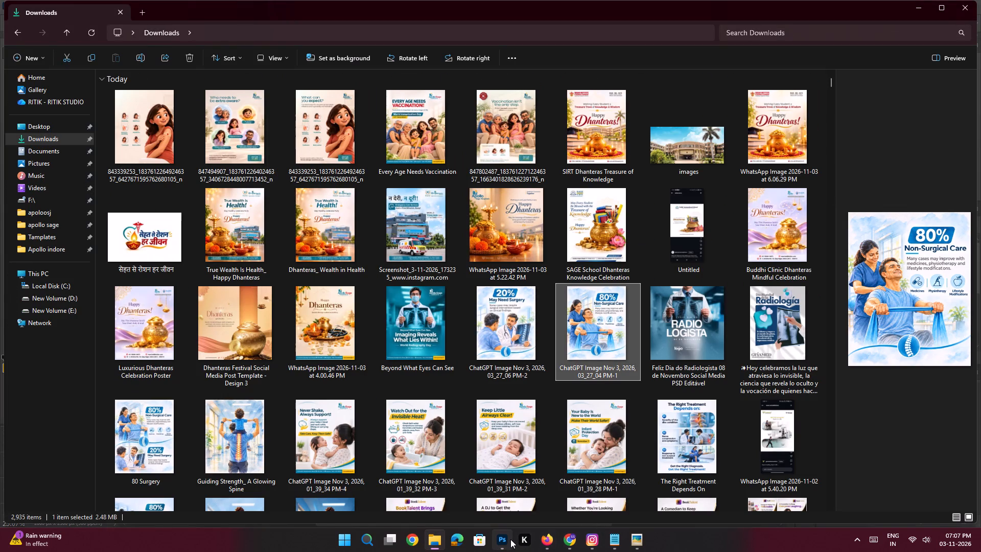
Switch to Photoshop and, in 80% Non-Surgical Care.psd, hide the "Remove this" artwork layer and add an empty layer above it.
left_click(510, 539)
key("space")
key("space")
key("space")
key("space")
key("space")
key("space")
key("space")
key("space")
key("space")
left_click_drag(457, 202, 446, 201)
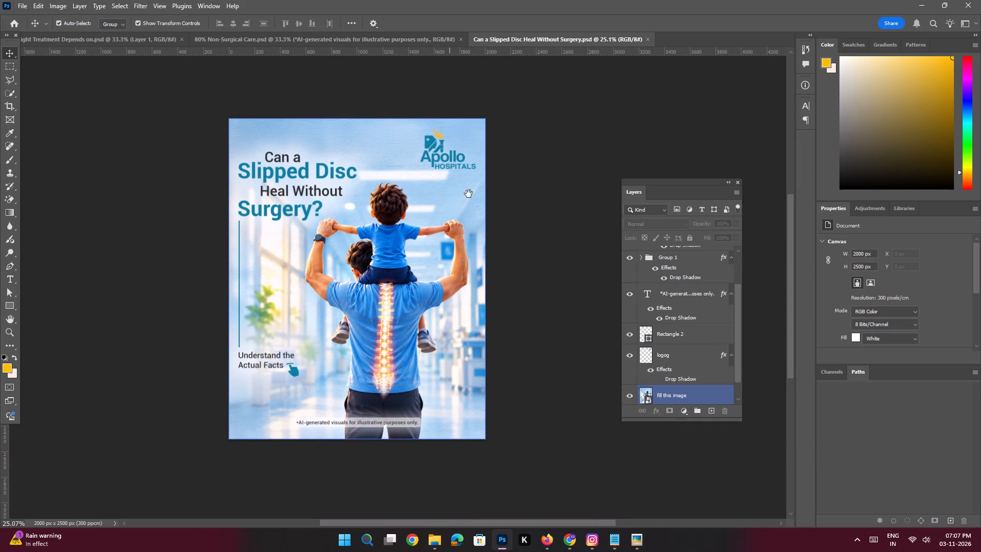
left_click(392, 37)
key("space")
key("space")
key("space")
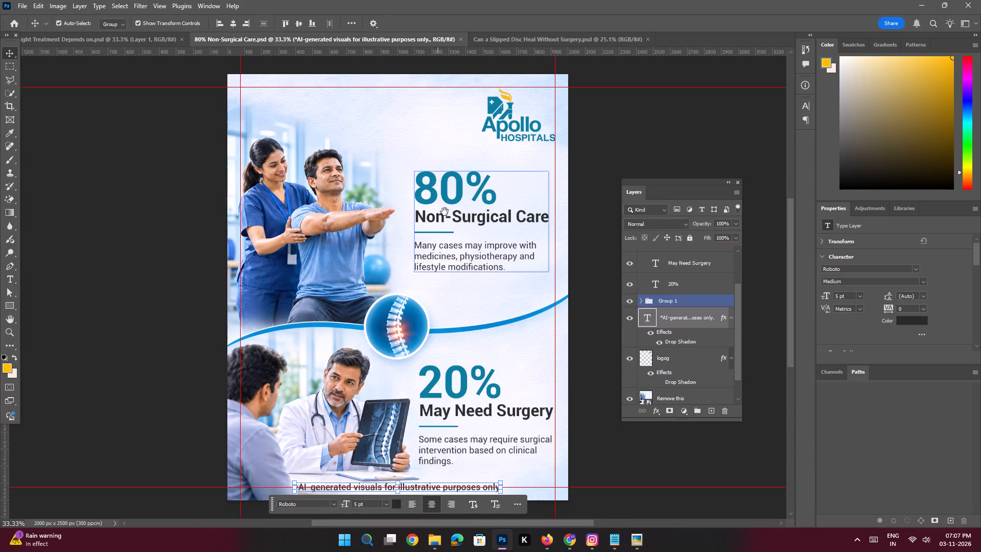
left_click(367, 216)
key("space")
key("space")
key("space")
key("space")
key("space")
key("space")
key("space")
left_click_drag(404, 257, 383, 253)
left_click(630, 397)
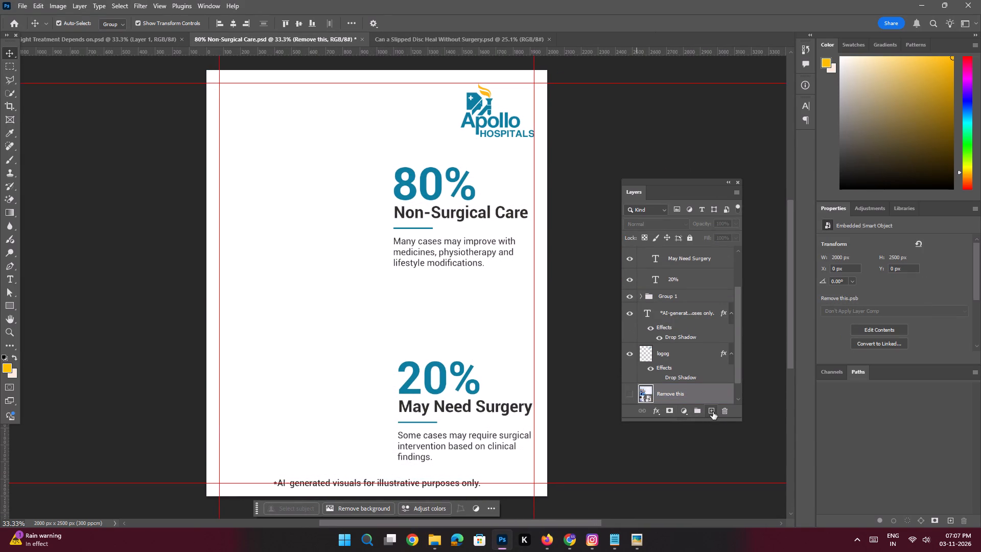
left_click(712, 412)
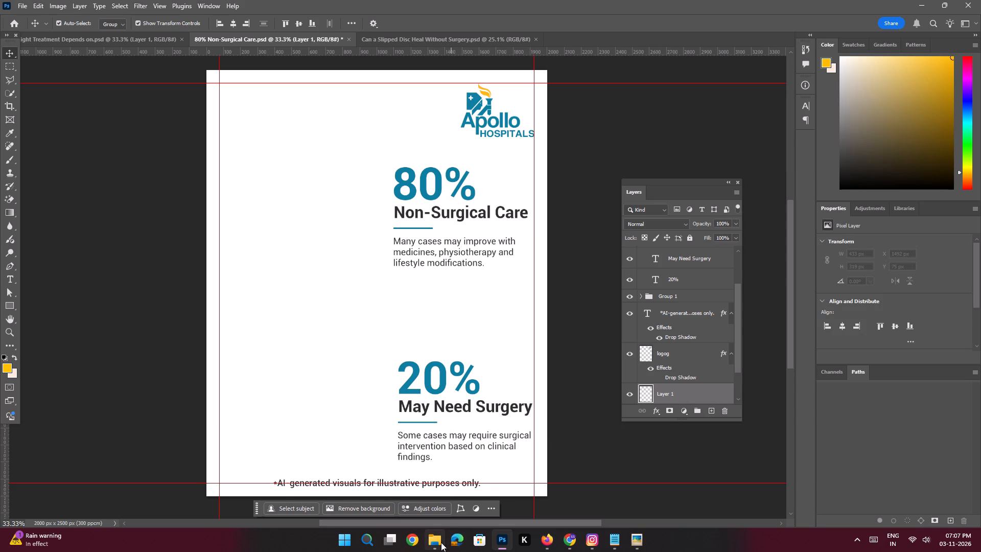
Place the 80% Non-Surgical Care image, ChatGPT Image Nov 3, 2026, 03_27_04 PM-1, from Downloads into the document, filling the canvas.
left_click(428, 497)
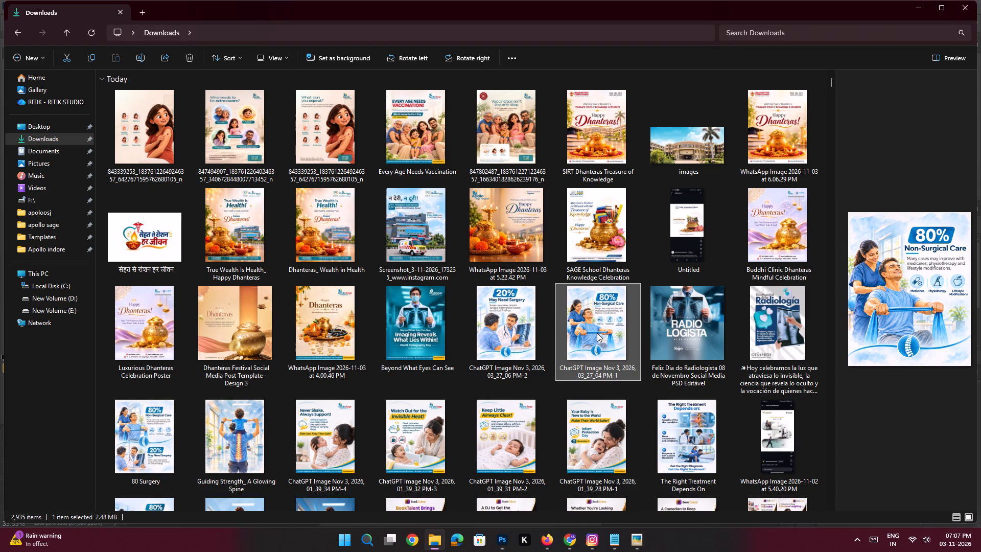
left_click_drag(597, 333, 495, 536)
left_click_drag(495, 536, 372, 304)
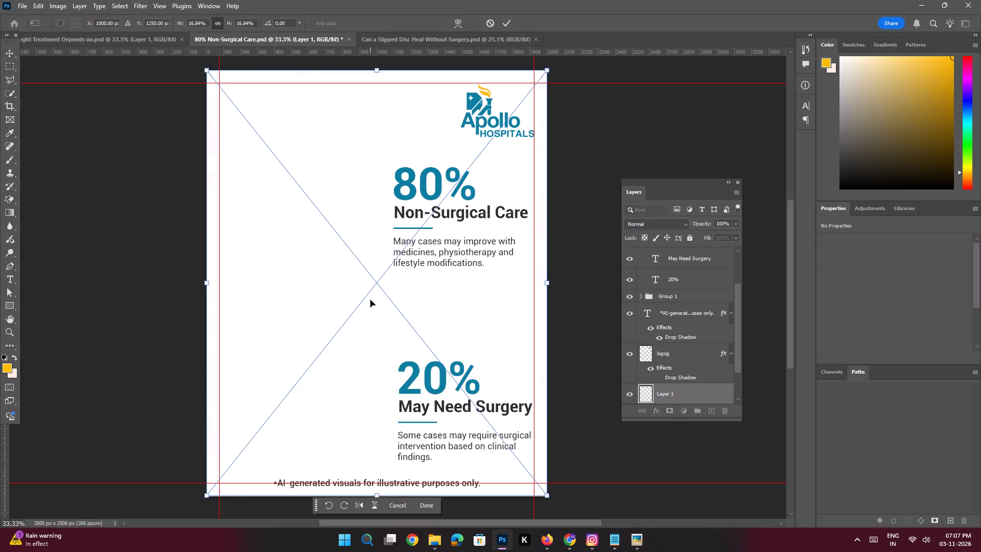
key("Return")
key("Return")
key("Return")
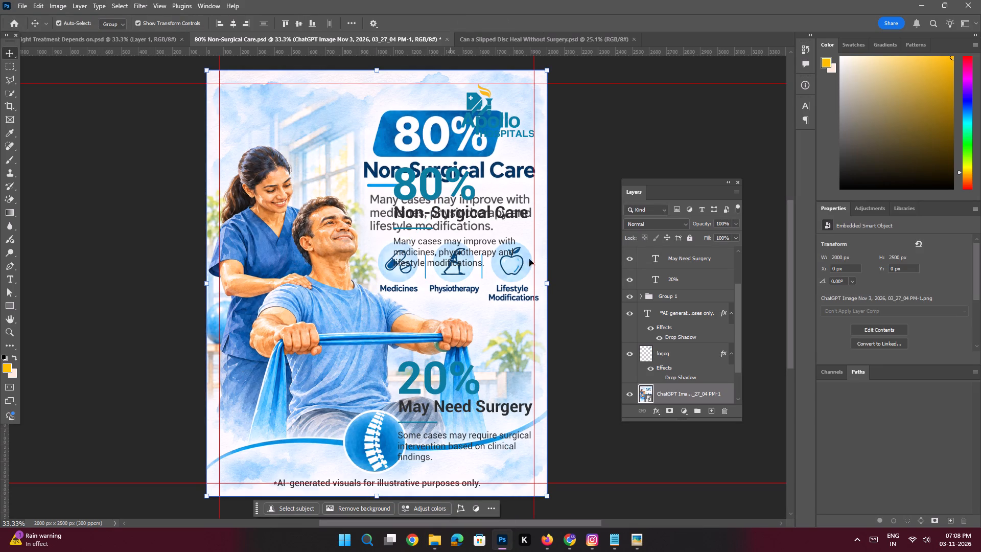
Move the placed 80% Non-Surgical Care image layer to the top of the layer stack, above Group 1 copy.
left_click_drag(679, 391, 670, 202)
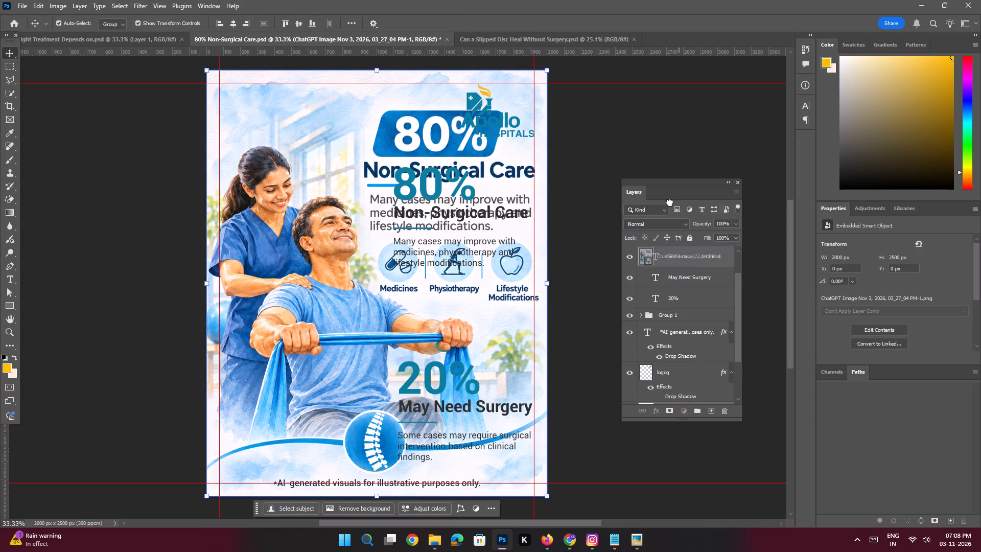
left_click_drag(670, 202, 676, 243)
Rasterize the placed image's smart object when applying the Magic Eraser beside the blue 80% badge.
key("space")
key("space")
key("space")
key("space")
key("space")
key("space")
key("space")
key("space")
key("space")
key("space")
key("space")
key("space")
key("space")
left_click_drag(517, 147, 515, 162)
left_click_drag(484, 155, 504, 214, "ctrl")
left_click_drag(530, 177, 523, 208)
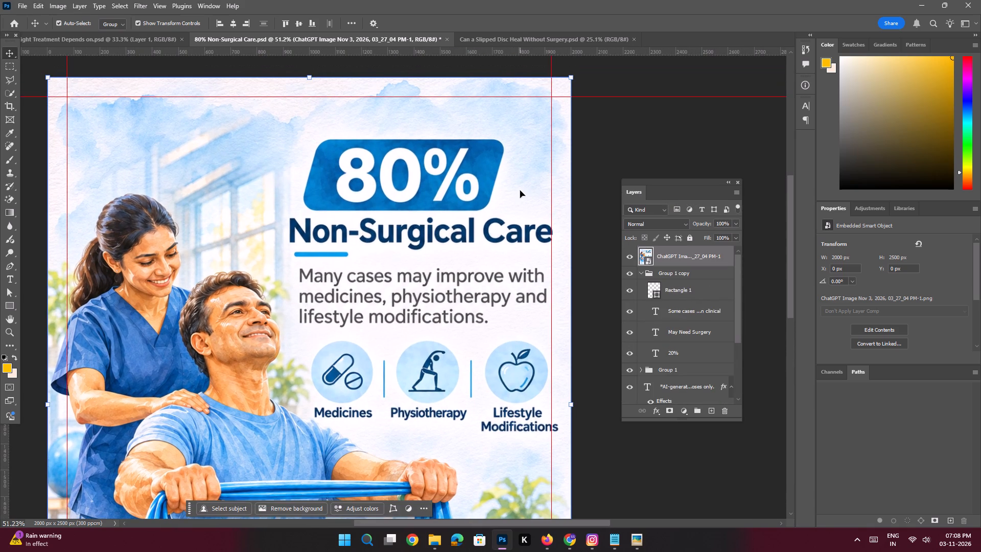
key("e")
left_click(521, 189)
left_click(455, 199)
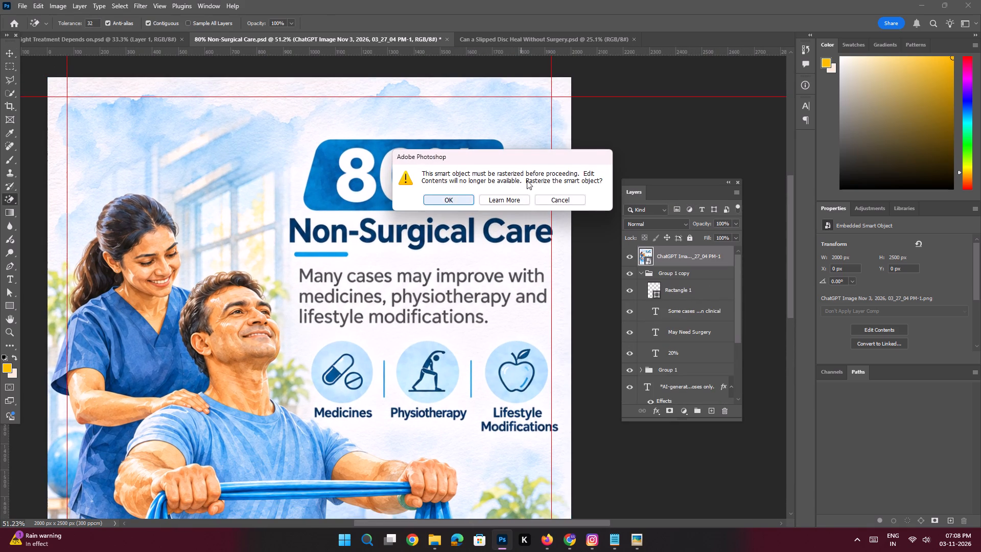
Outline the 80% badge, heading, description and three labelled treatment icons with the Polygonal Lasso and run Generative Fill with the prompt "Remove this".
left_click(11, 81)
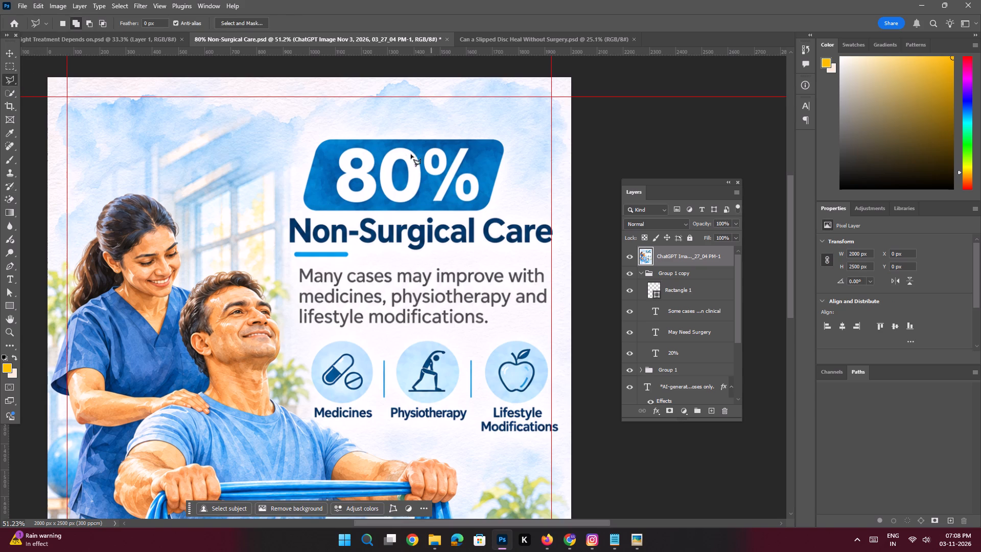
left_click(301, 186)
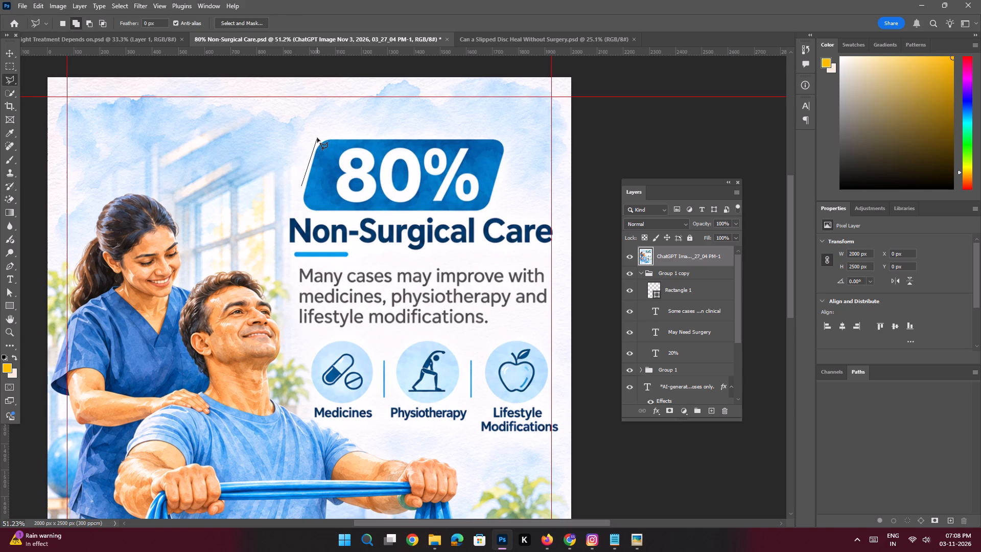
left_click(317, 138)
left_click(493, 136, "shift")
left_click(509, 137)
left_click_drag(510, 160, 509, 169)
left_click_drag(503, 196, 501, 201)
left_click(492, 212)
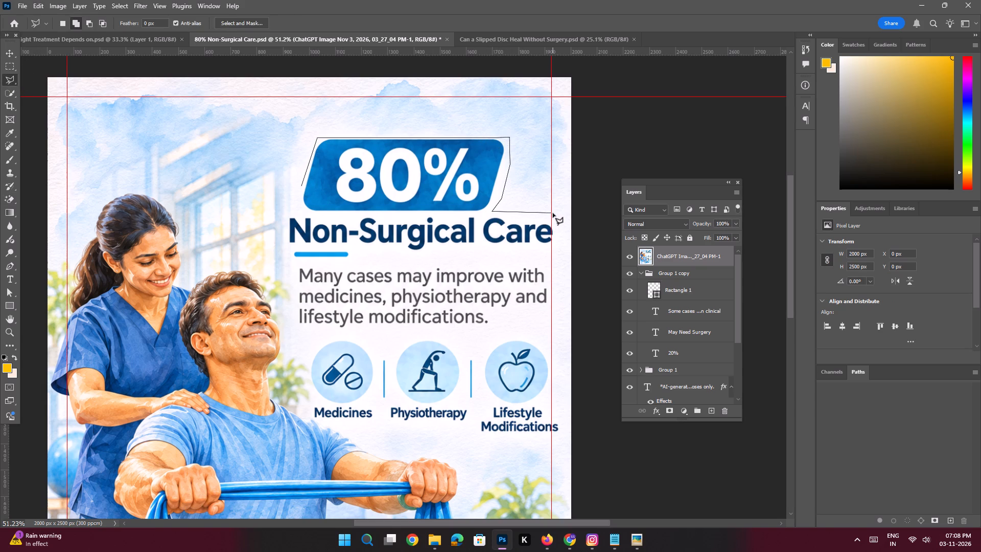
left_click(555, 212)
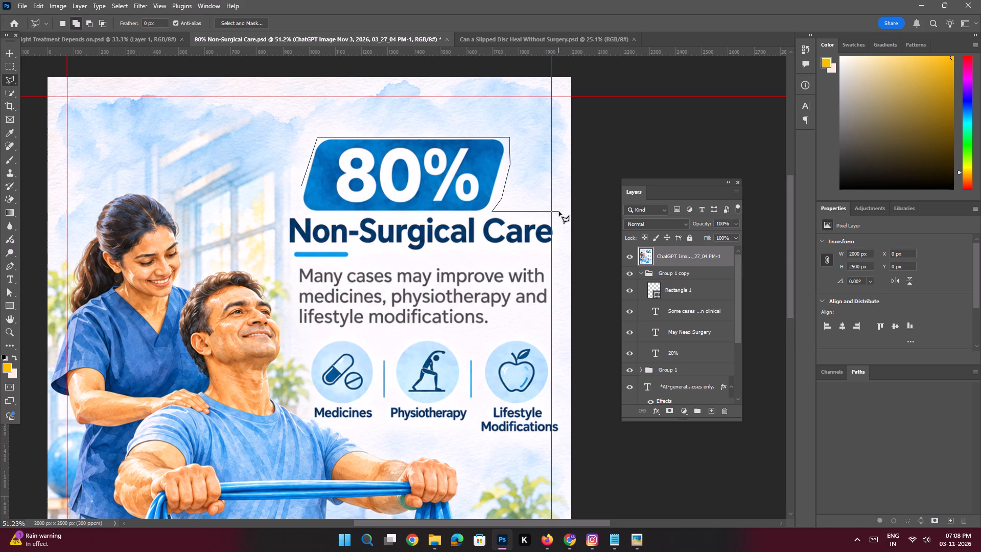
left_click(556, 212)
key("space")
key("space")
key("space")
key("space")
key("space")
key("space")
key("space")
left_click_drag(556, 317, 555, 259)
left_click(547, 244)
left_click(543, 252)
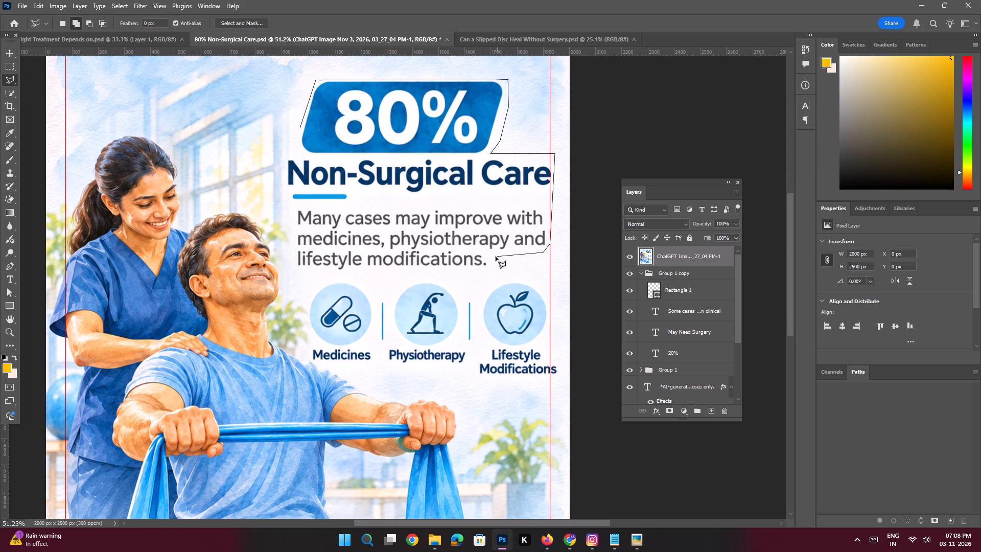
left_click(493, 255)
left_click(489, 272)
left_click(489, 280)
left_click(538, 281)
left_click_drag(555, 293, 555, 300)
left_click_drag(559, 337, 558, 347)
left_click(557, 363)
left_click(559, 373)
left_click(552, 377)
left_click(491, 378)
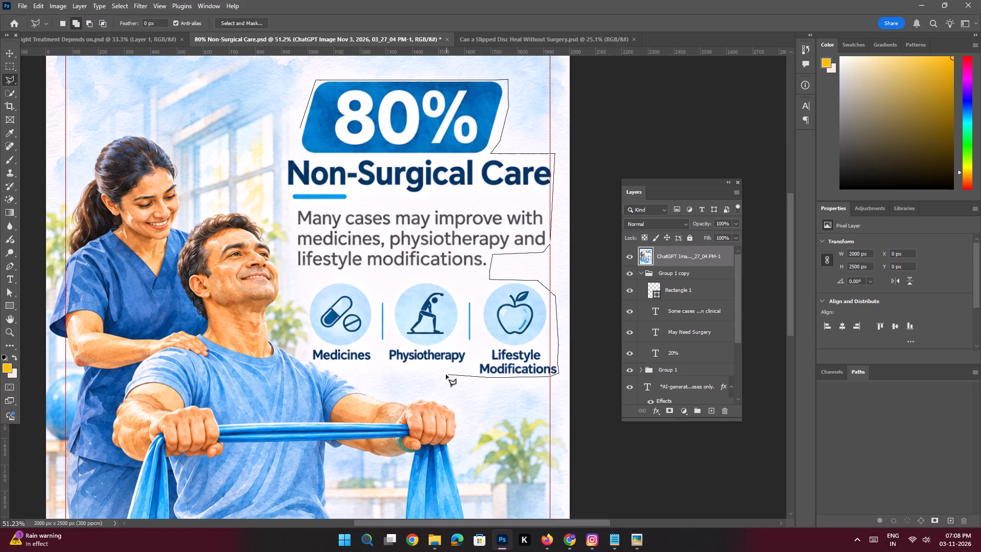
left_click(446, 375)
left_click(367, 366)
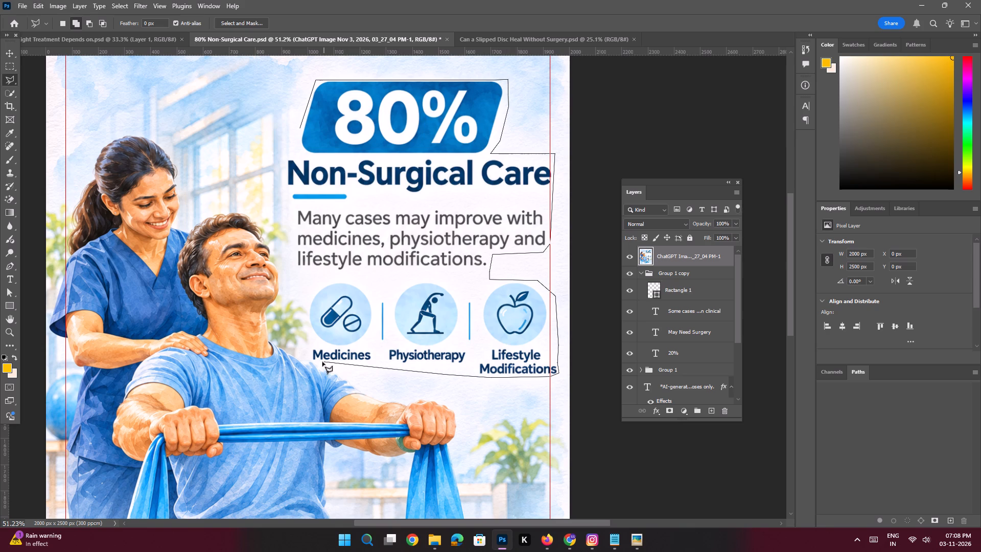
left_click(322, 362)
left_click(315, 360)
left_click(312, 359)
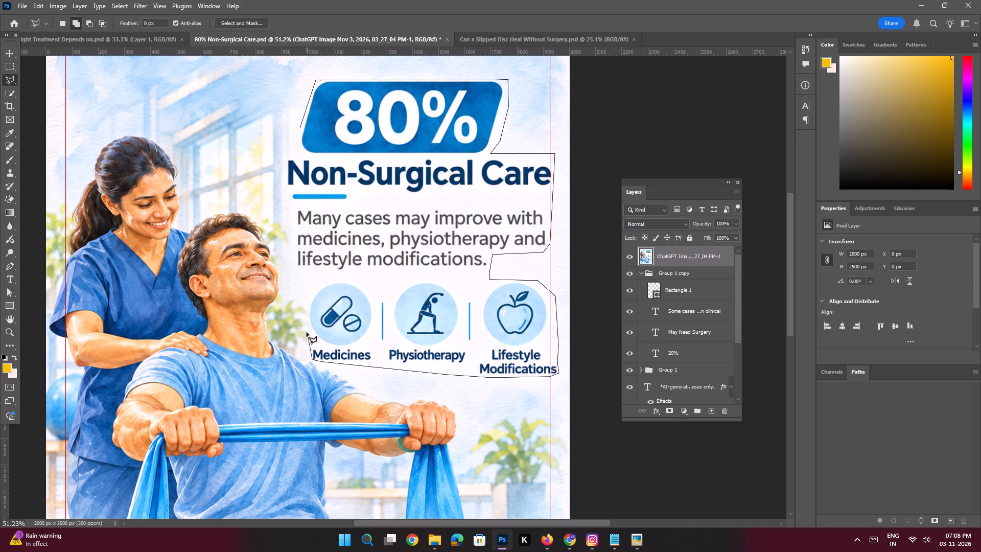
left_click(307, 332)
left_click(308, 318)
left_click(308, 302)
left_click(300, 267)
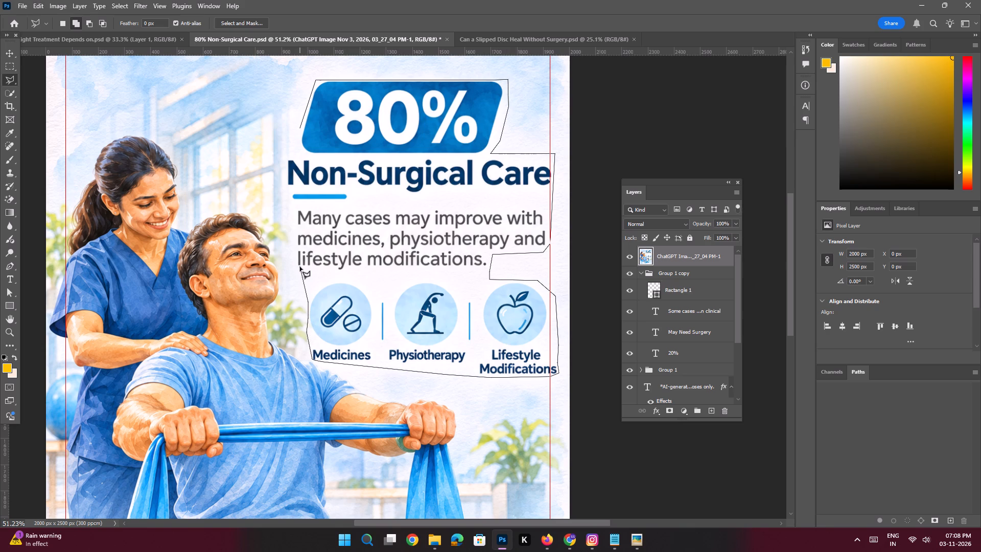
left_click(294, 262)
left_click(290, 207)
left_click(288, 192)
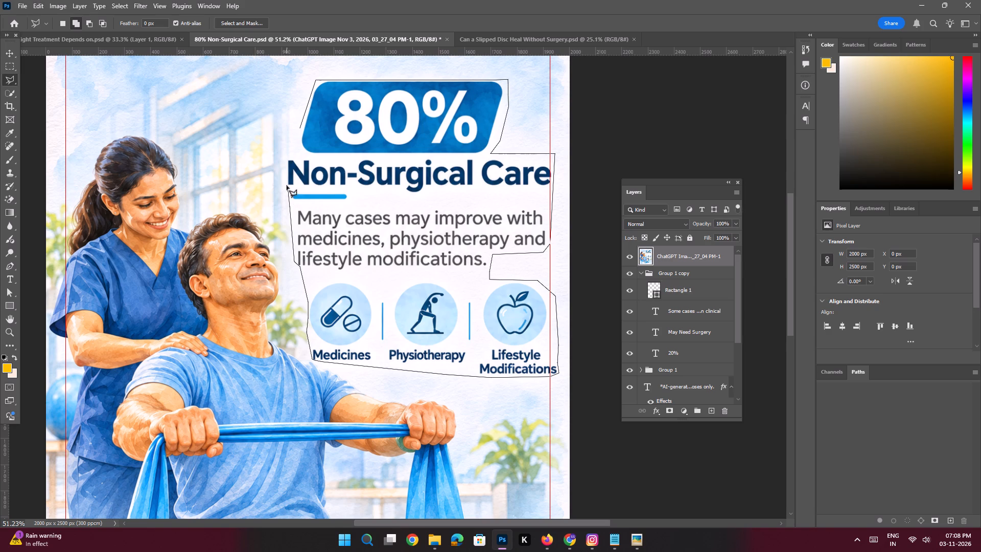
left_click(286, 182)
left_click(285, 171)
left_click(285, 159)
left_click(293, 146)
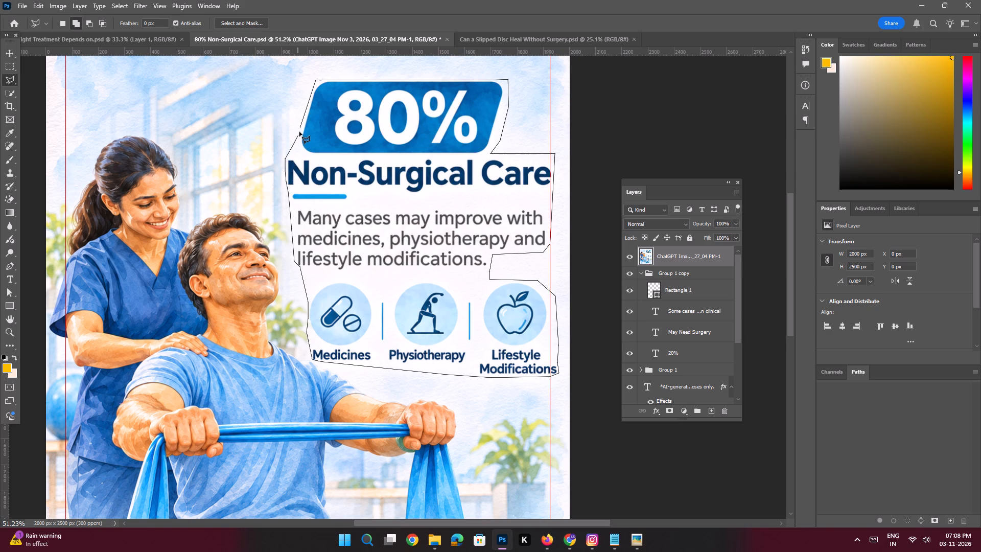
left_click(299, 132)
left_click(300, 128)
left_click(351, 394)
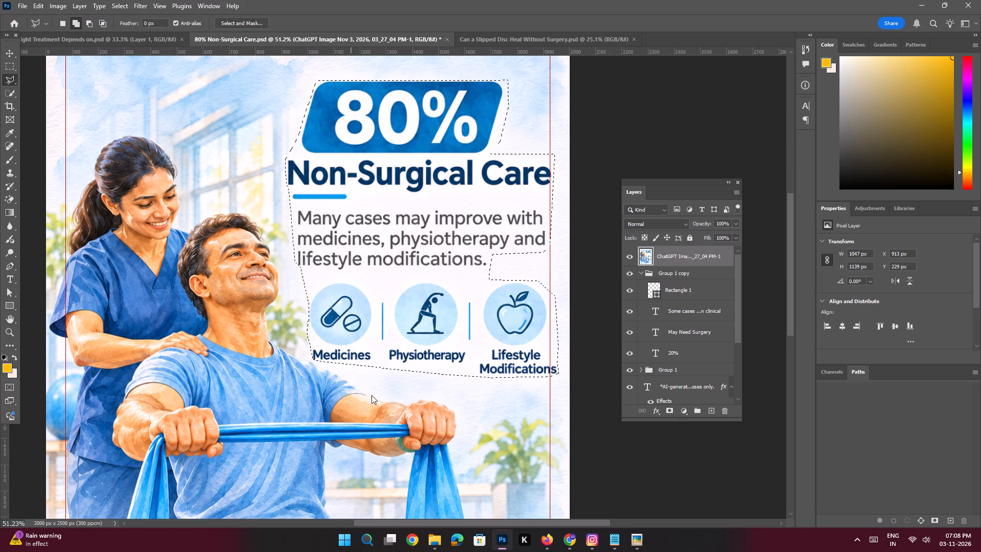
type("Remove this")
key("space")
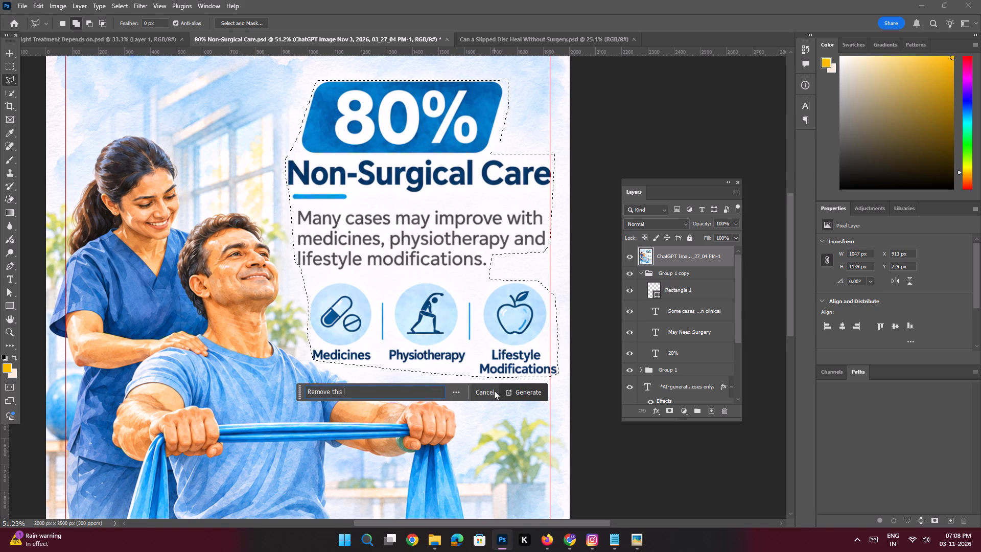
key("Return")
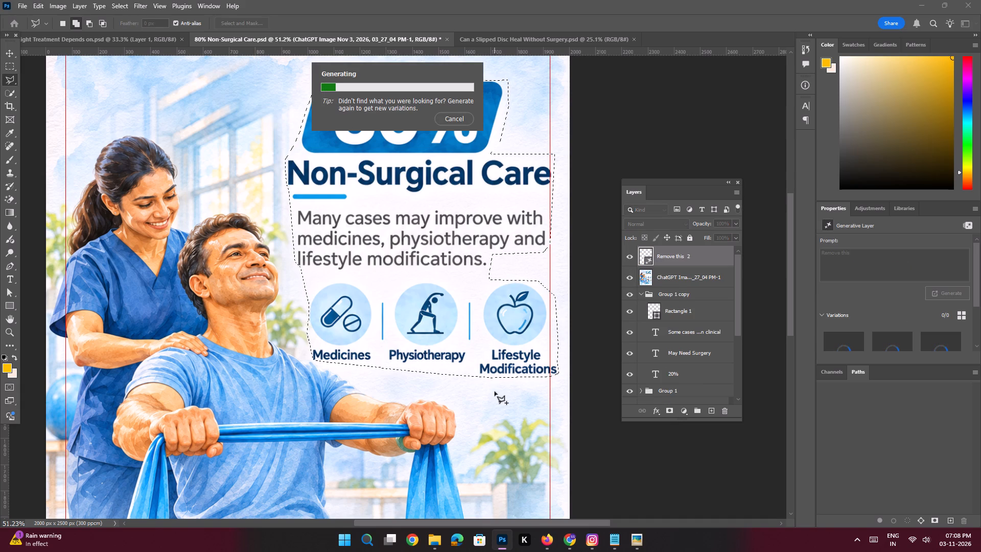
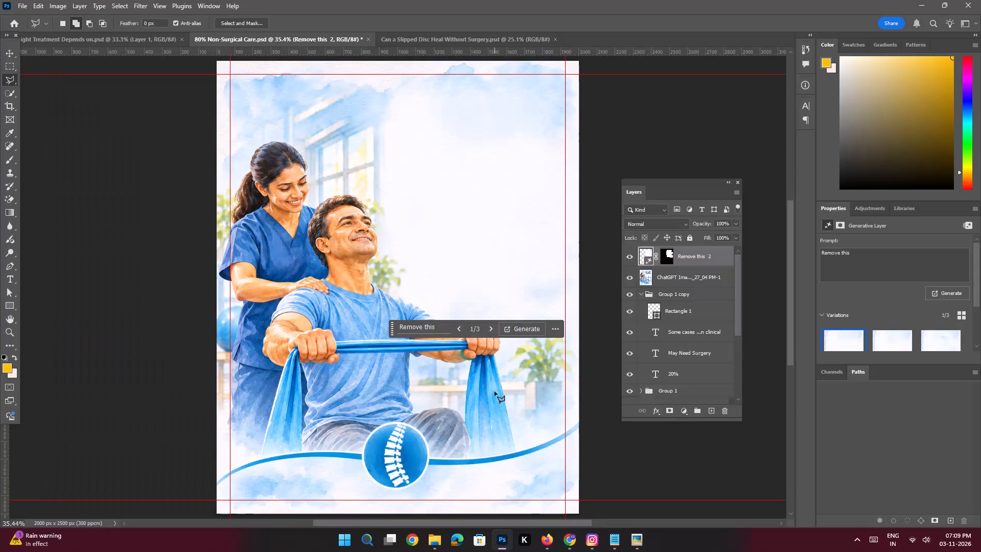
On the ChatGPT image layer, outline the blue wave line and round spine emblem with the Polygonal Lasso and run Generative Fill with "Remove this".
left_click(690, 279)
key("space")
key("space")
key("space")
key("space")
key("space")
key("space")
key("space")
key("space")
key("space")
key("space")
key("space")
key("space")
key("space")
key("space")
key("space")
key("space")
key("space")
key("space")
left_click_drag(427, 368, 403, 276)
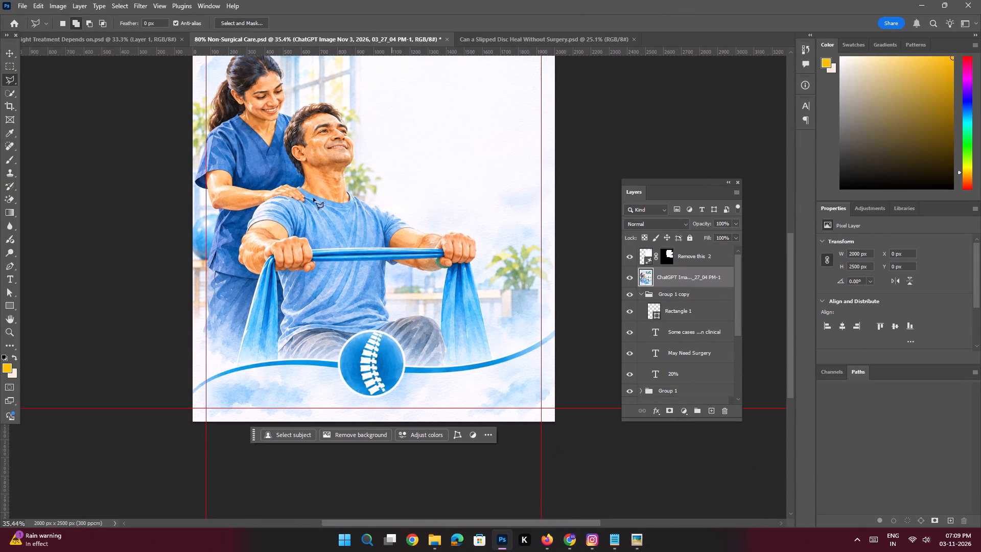
left_click(212, 373)
left_click(228, 365)
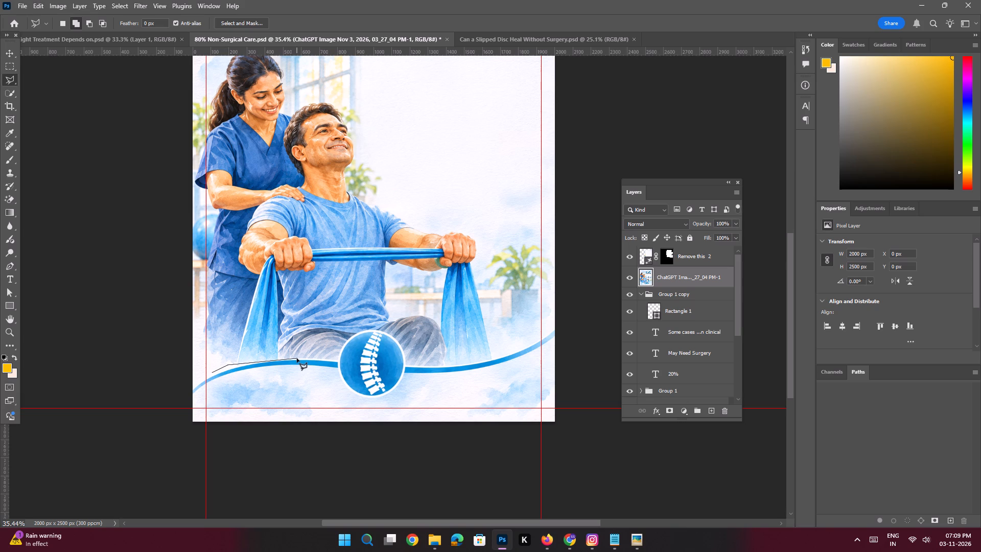
left_click(288, 358)
left_click(326, 357)
left_click(334, 358)
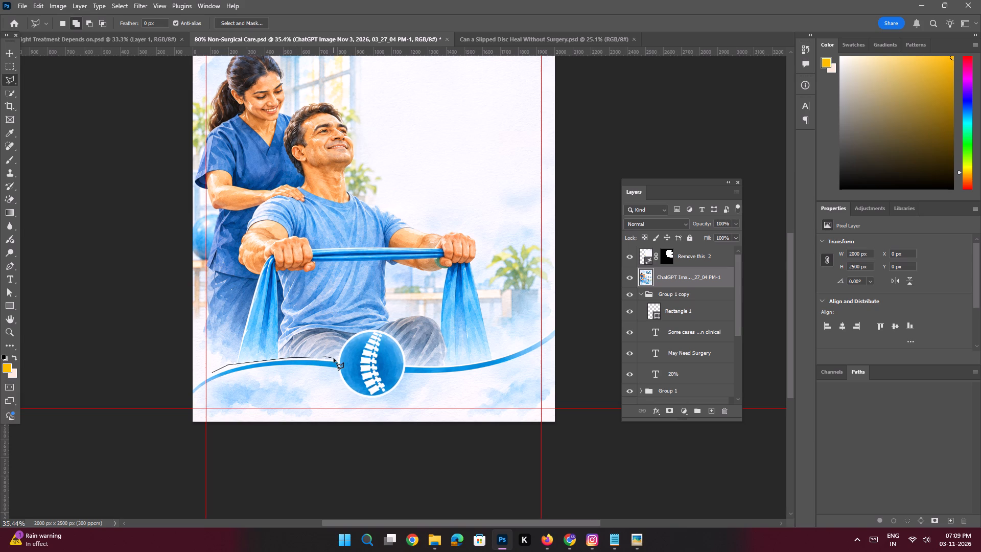
left_click(336, 355)
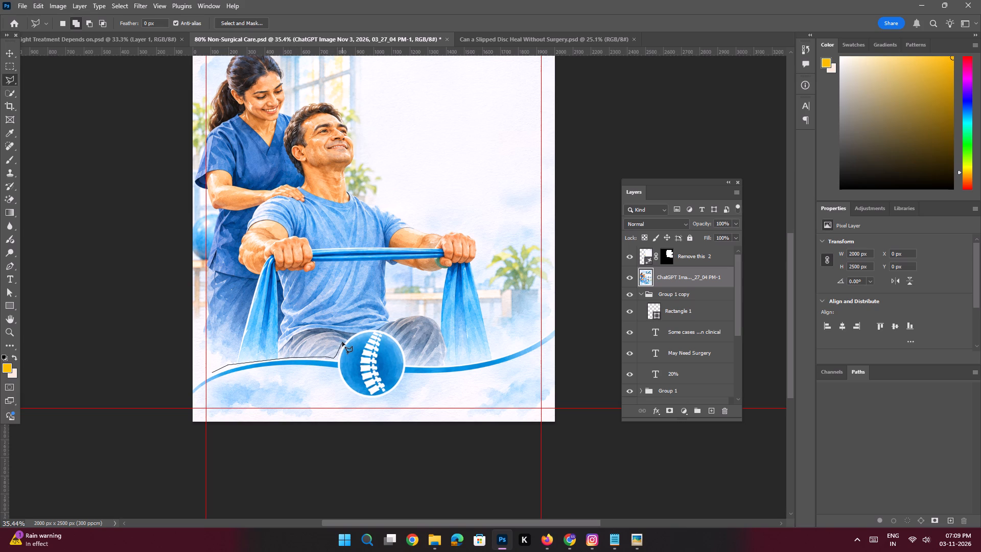
left_click(342, 342)
left_click(349, 336)
left_click(364, 328)
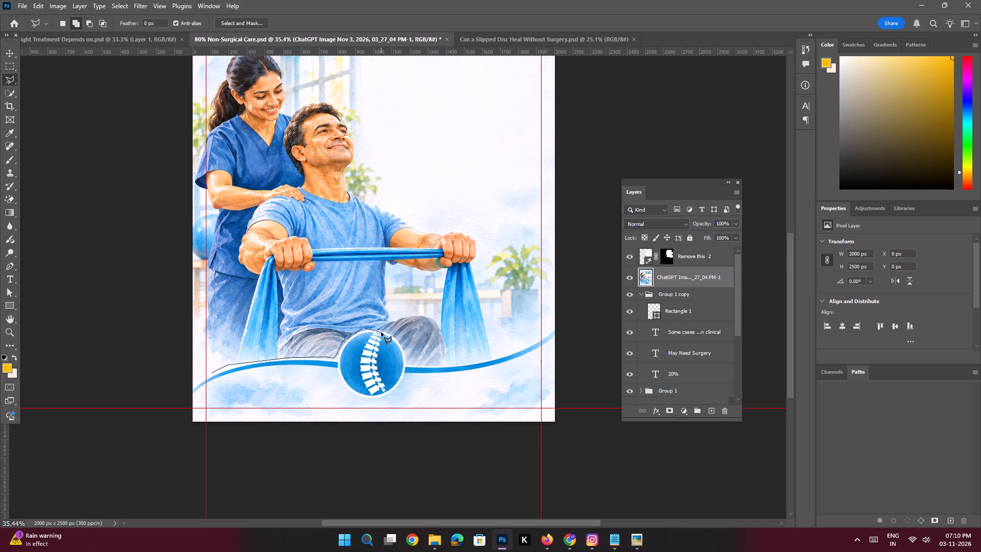
left_click(383, 329)
left_click(393, 333)
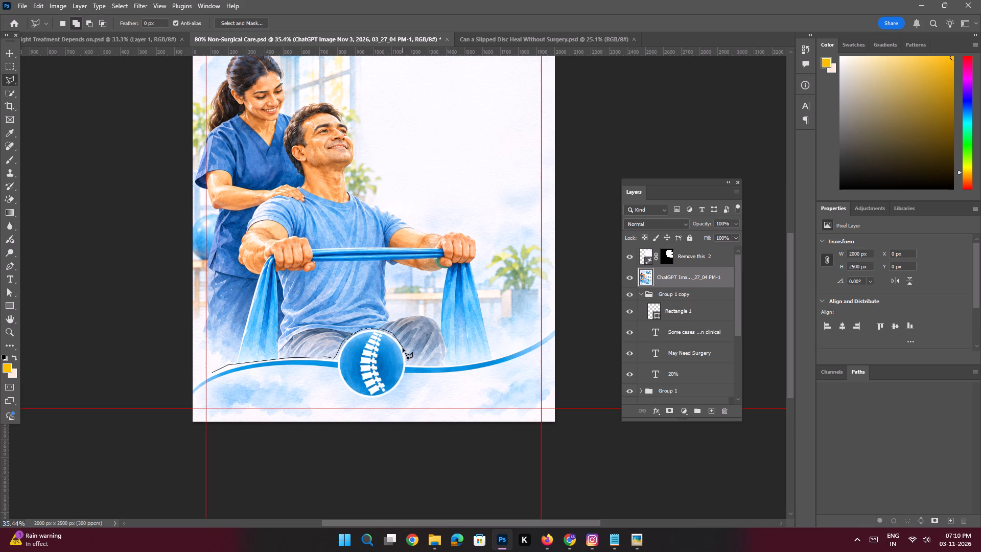
left_click(404, 346)
left_click(408, 362)
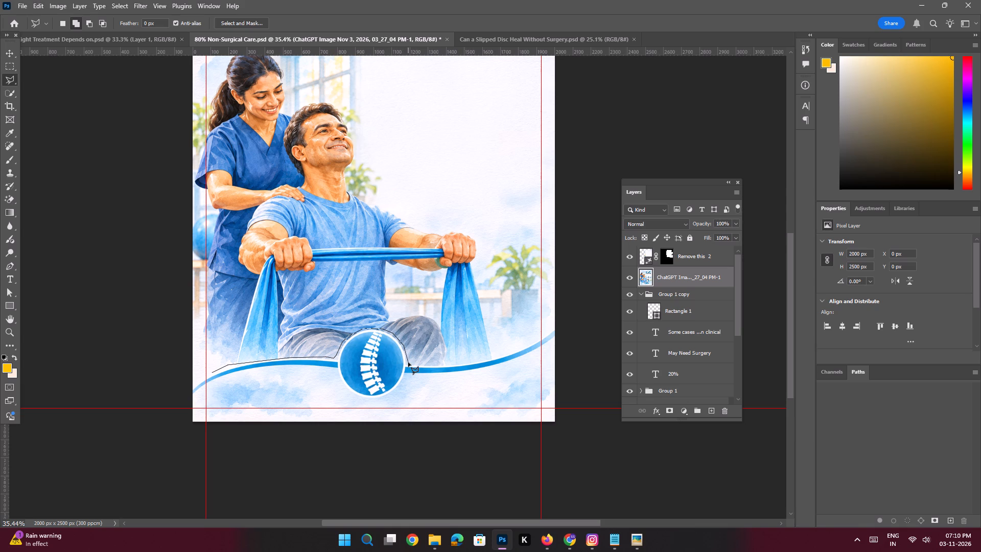
left_click(408, 363)
left_click(450, 364)
left_click(508, 354)
left_click(534, 337)
left_click(547, 329)
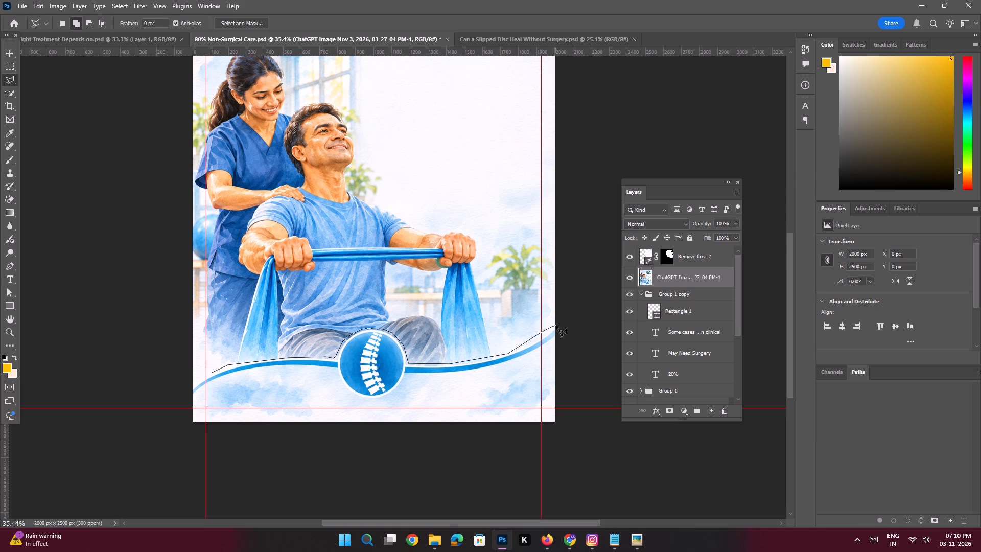
left_click(558, 325)
left_click(563, 335)
left_click_drag(559, 347, 548, 350)
left_click(533, 358)
left_click(484, 371)
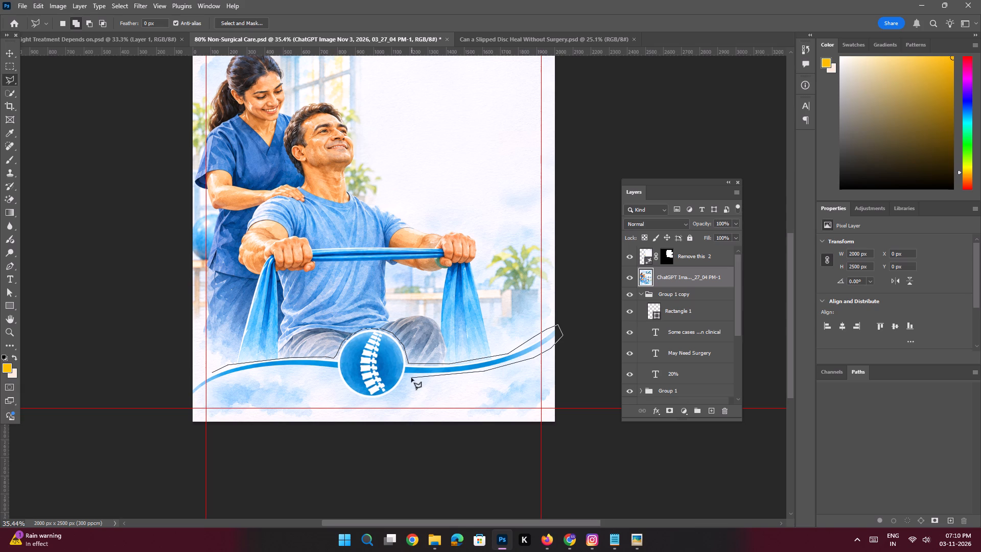
left_click(410, 378)
left_click(408, 374)
left_click(403, 385)
left_click(395, 395)
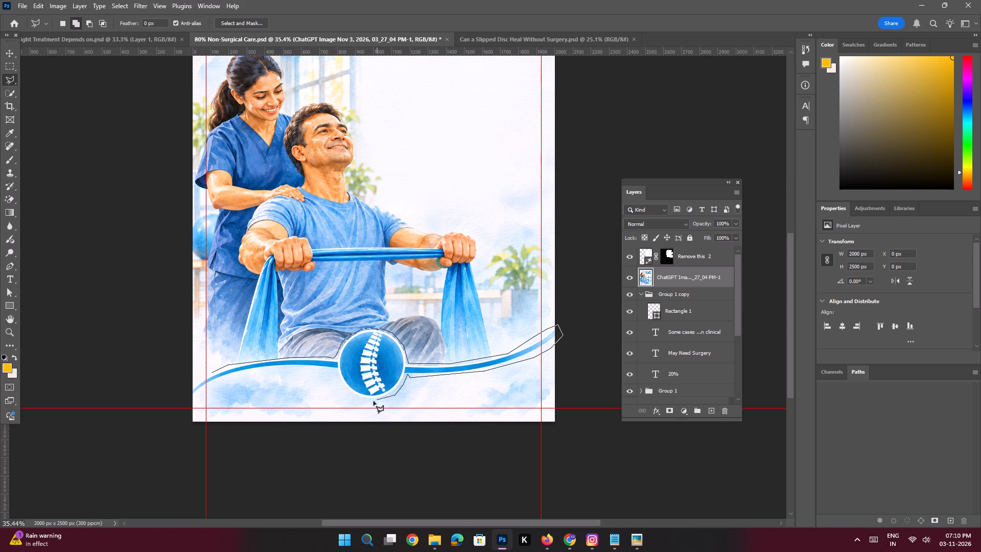
left_click(372, 401)
left_click(354, 396)
left_click(339, 385)
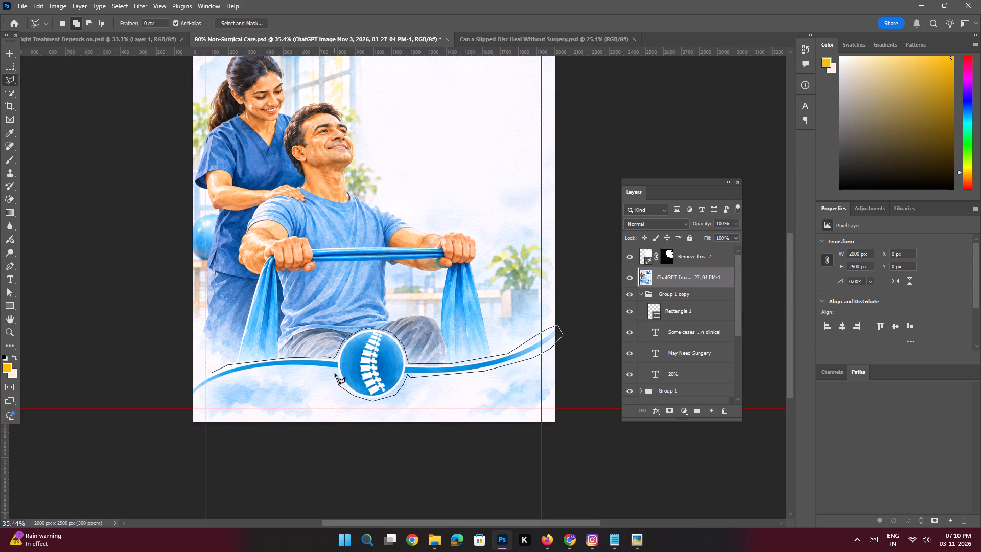
left_click(335, 370)
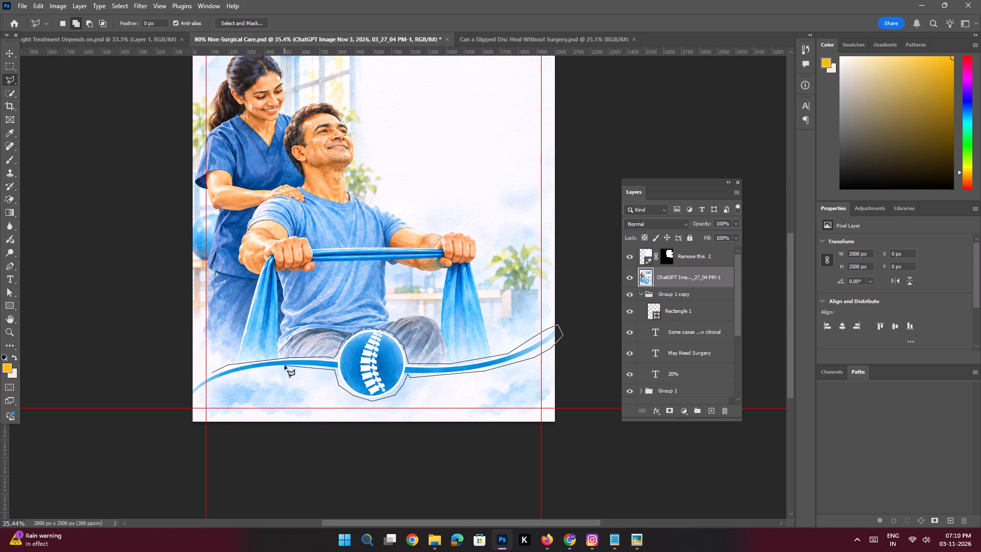
left_click(285, 365)
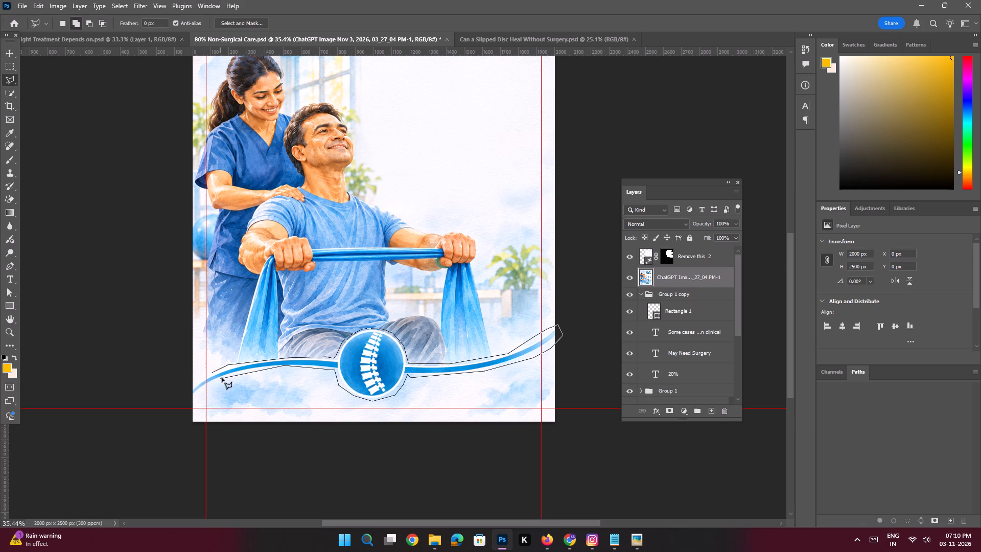
left_click(228, 375)
left_click(197, 393)
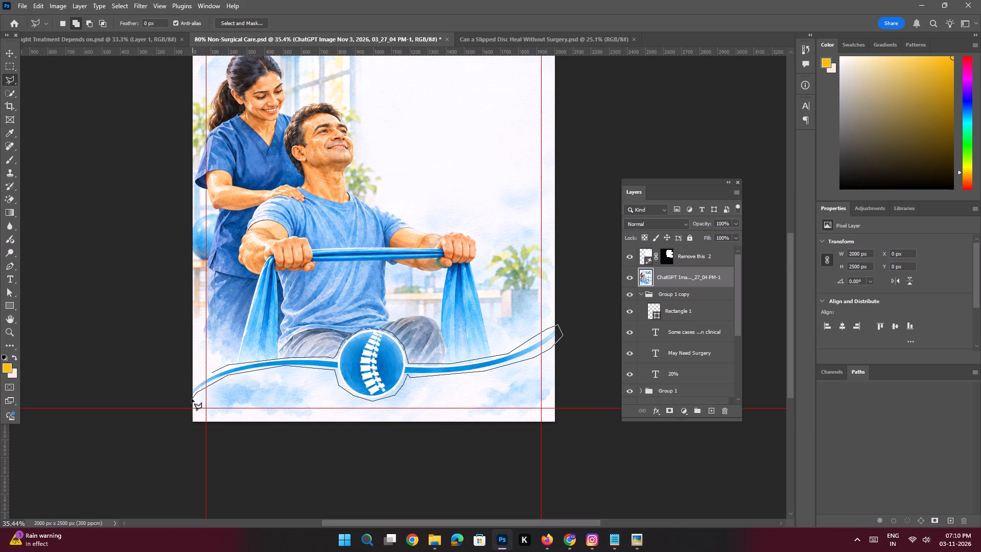
left_click(189, 400)
left_click(188, 388)
left_click(202, 371)
double_click(206, 371)
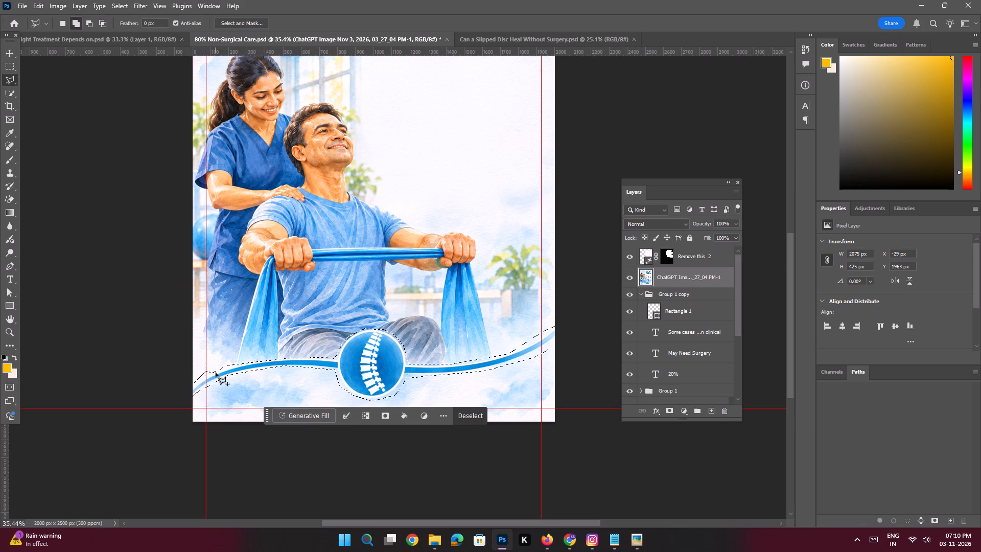
left_click(287, 415)
type("Remove this")
key("space")
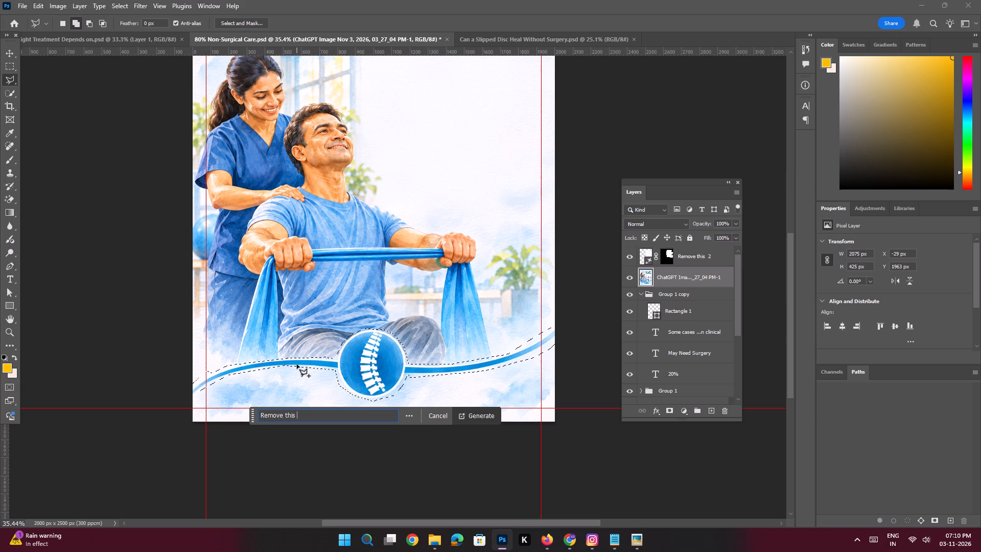
key("Return")
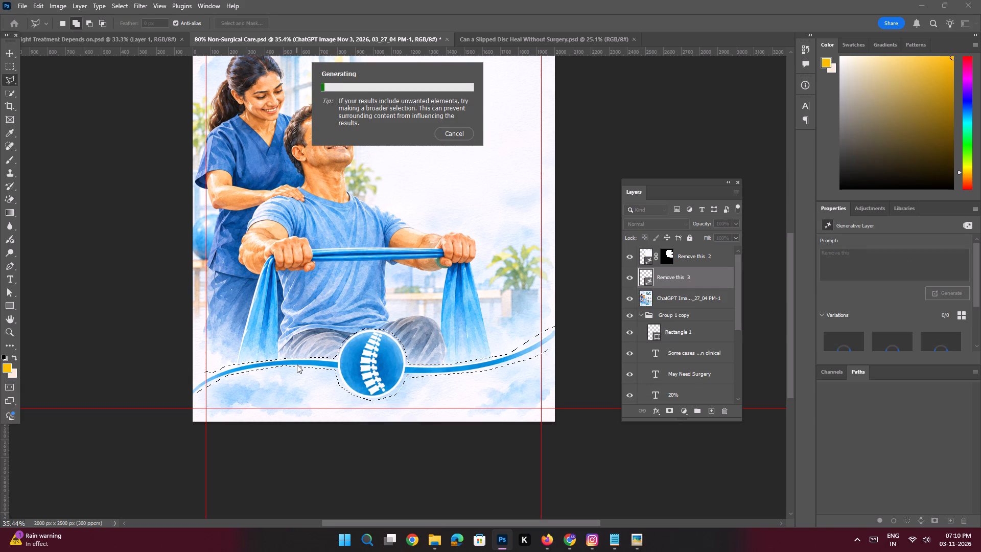
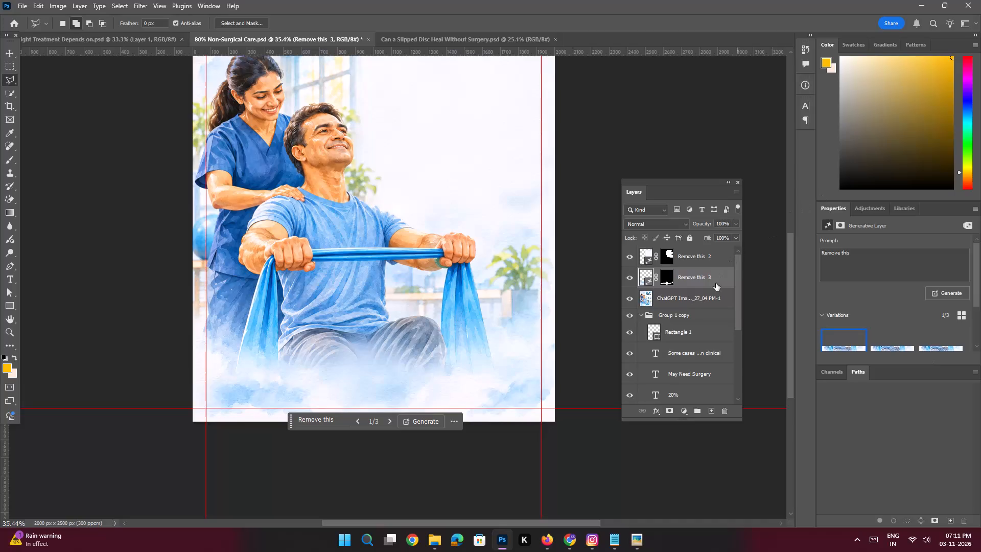
Combine the ChatGPT image layer and the two "Remove this" fill layers above it into one smart object.
left_click(702, 300)
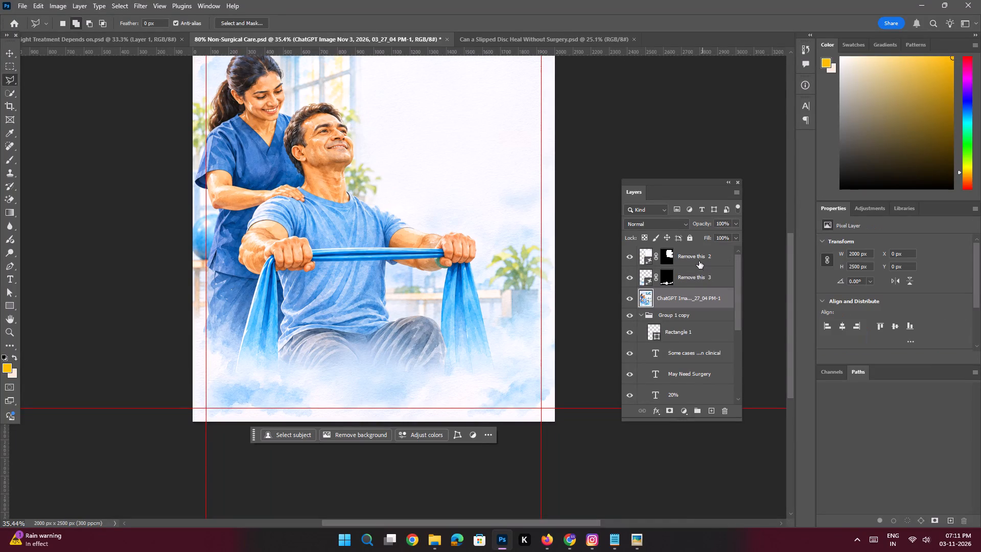
left_click(699, 261, "shift")
right_click(698, 261)
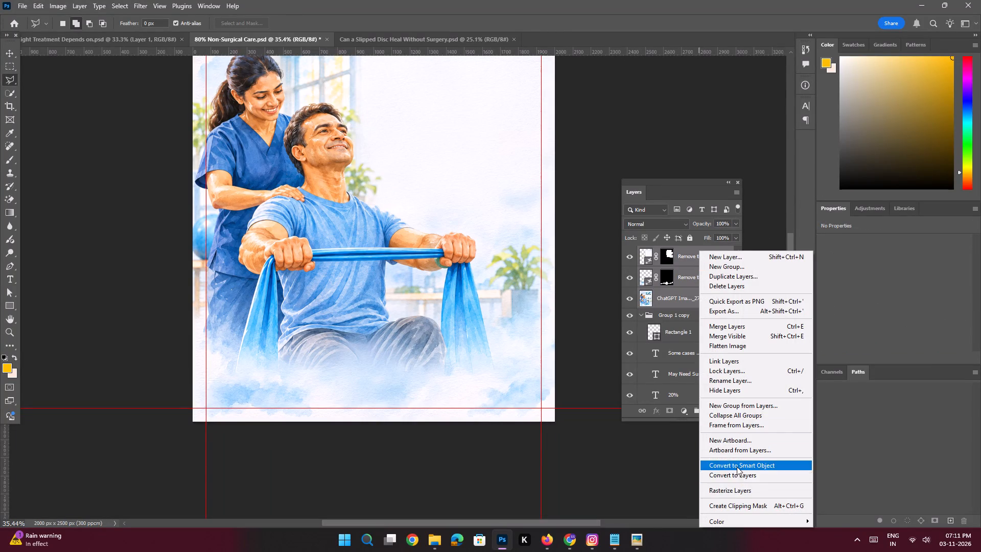
left_click(737, 467)
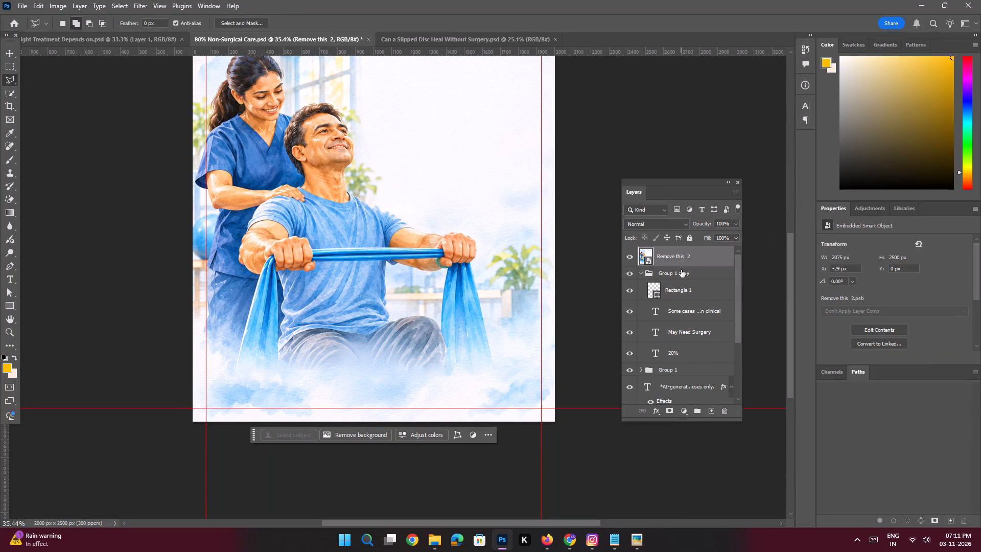
Collapse Group 1 copy and move the new artwork smart object directly below the logog layer.
left_click(642, 274)
left_click_drag(672, 257, 672, 315)
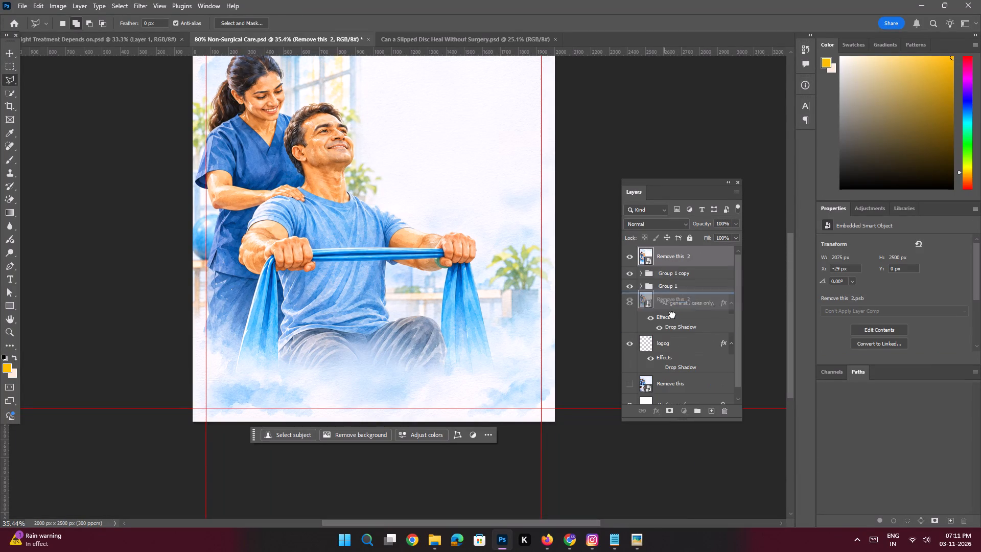
left_click_drag(672, 315, 675, 367)
Shift the 80% Non-Surgical Care text group slightly left and scale it to about 108.5%, reaching the right margin guide.
key("space")
key("space")
key("space")
key("space")
key("space")
key("space")
key("space")
key("space")
key("space")
key("space")
key("space")
key("space")
key("space")
key("space")
key("space")
key("space")
key("space")
key("space")
key("space")
key("space")
left_click_drag(465, 207, 474, 331)
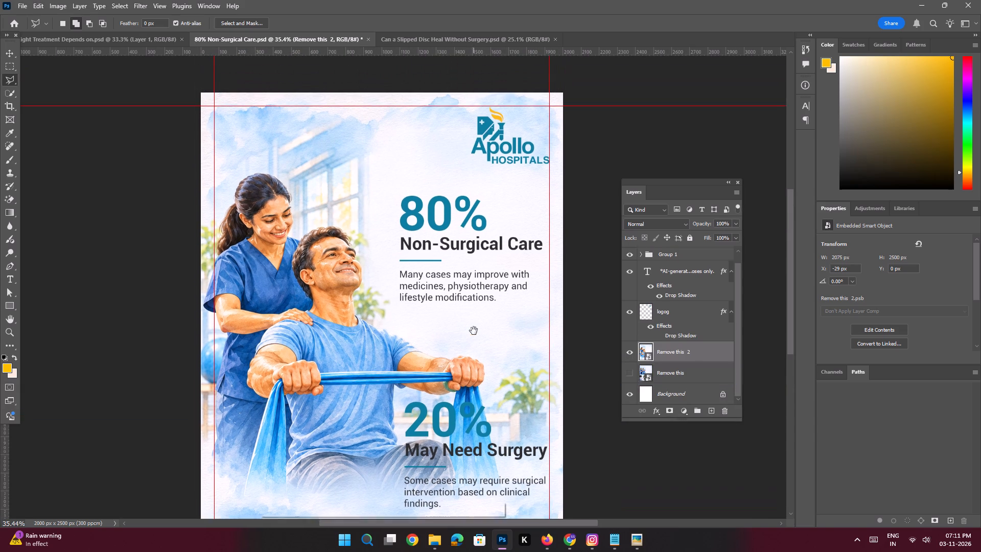
key("space")
key("space")
key("space")
key("space")
key("space")
key("space")
key("space")
key("space")
key("space")
key("space")
key("space")
key("space")
key("space")
key("space")
key("space")
key("space")
key("space")
key("space")
key("space")
key("space")
left_click_drag(469, 231, 469, 211)
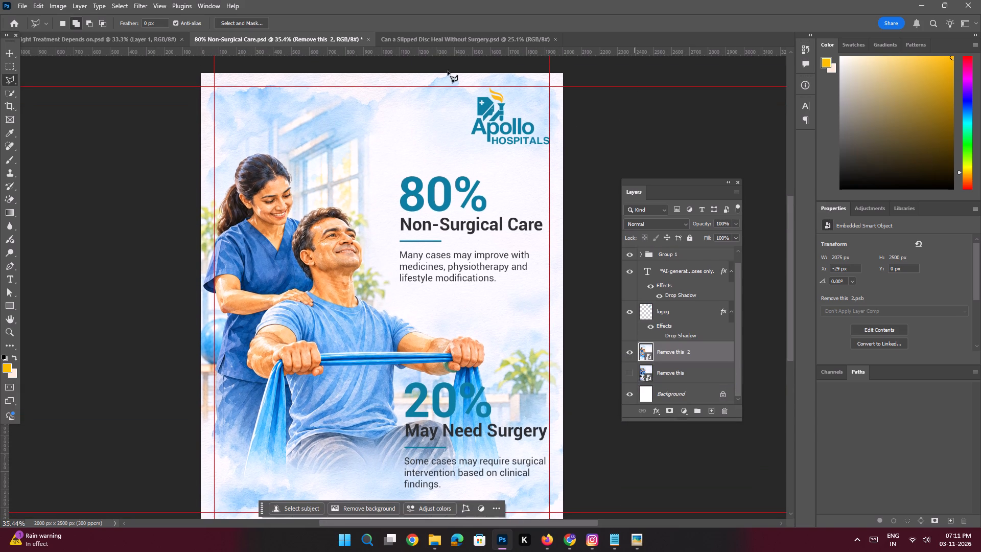
left_click(8, 51)
left_click(53, 148)
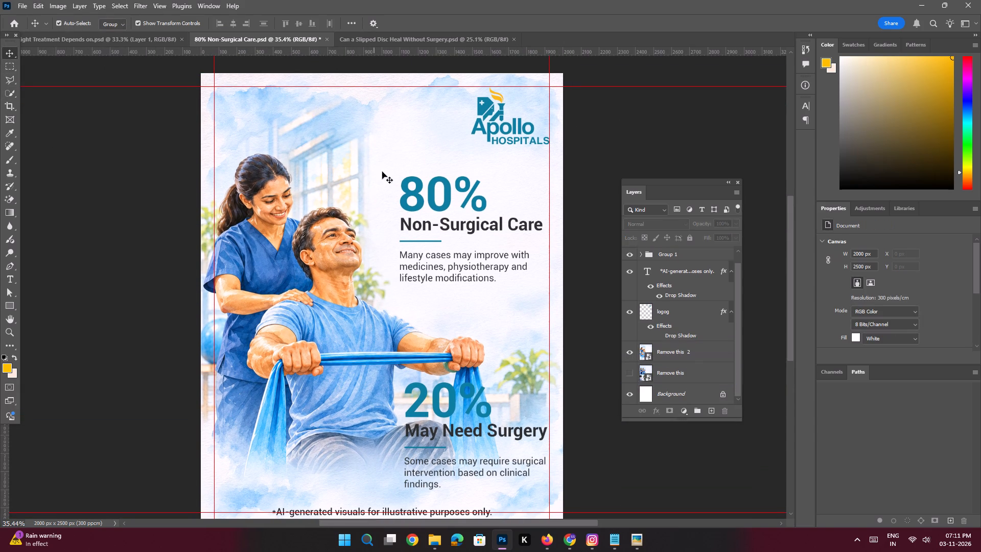
left_click(435, 197)
left_click_drag(434, 200, 421, 199)
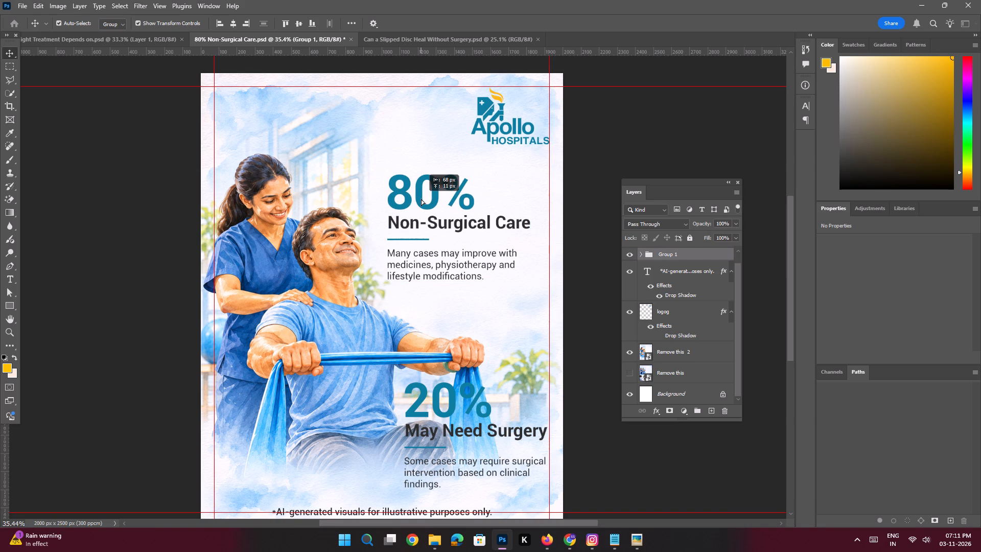
left_click_drag(421, 199, 427, 199)
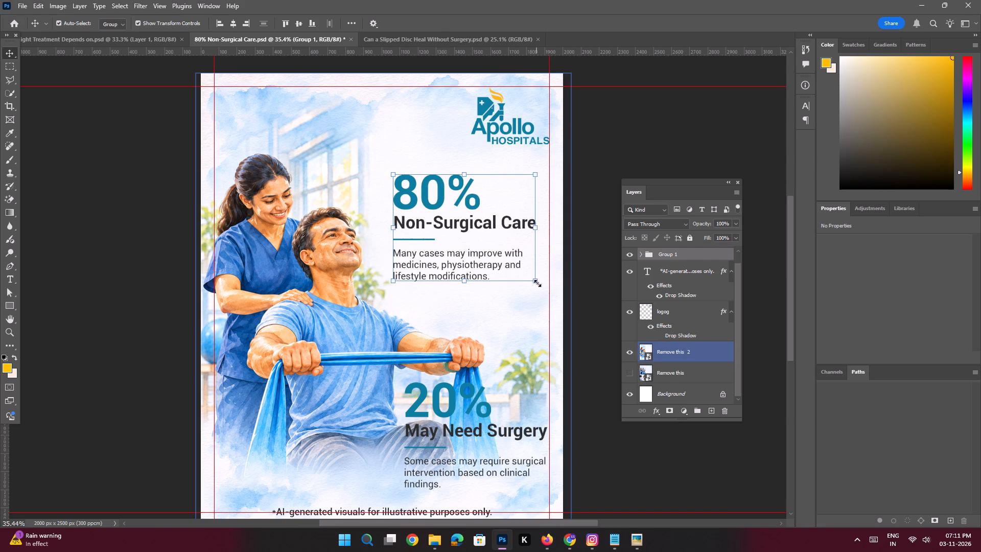
left_click_drag(538, 283, 550, 292)
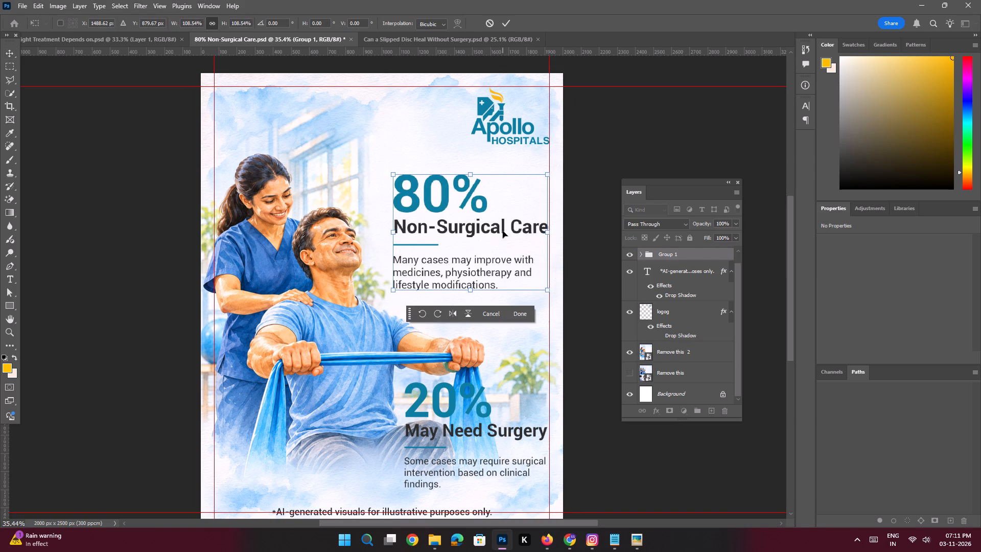
key("Return")
Deselect the artwork and save the 80% Non-Surgical Care post.
key("space")
left_click_drag(484, 219, 454, 212, "ctrl")
left_click(268, 245)
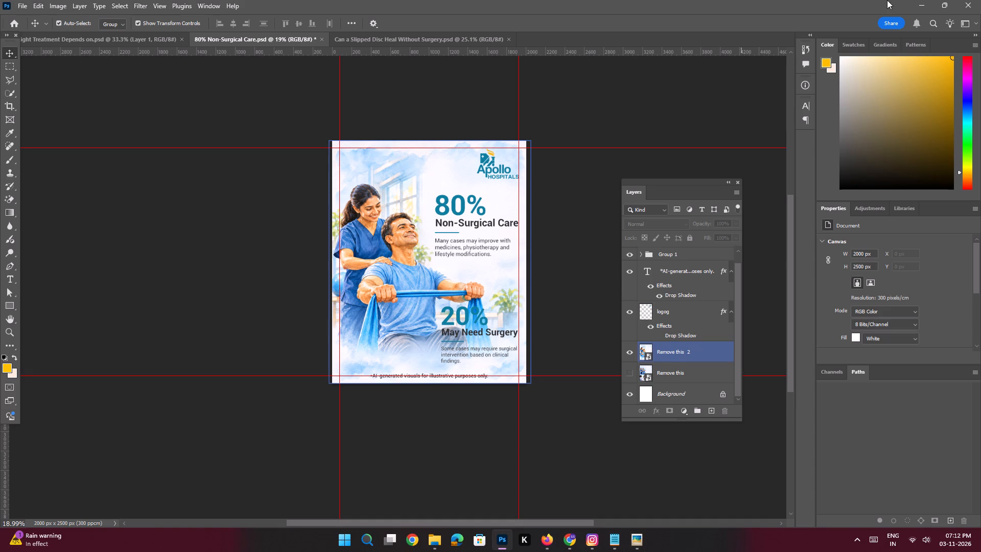
key("space")
key("space")
key("space")
key("space")
key("space")
key("space")
key("space")
left_click_drag(456, 227, 444, 224)
key("ctrl+s")
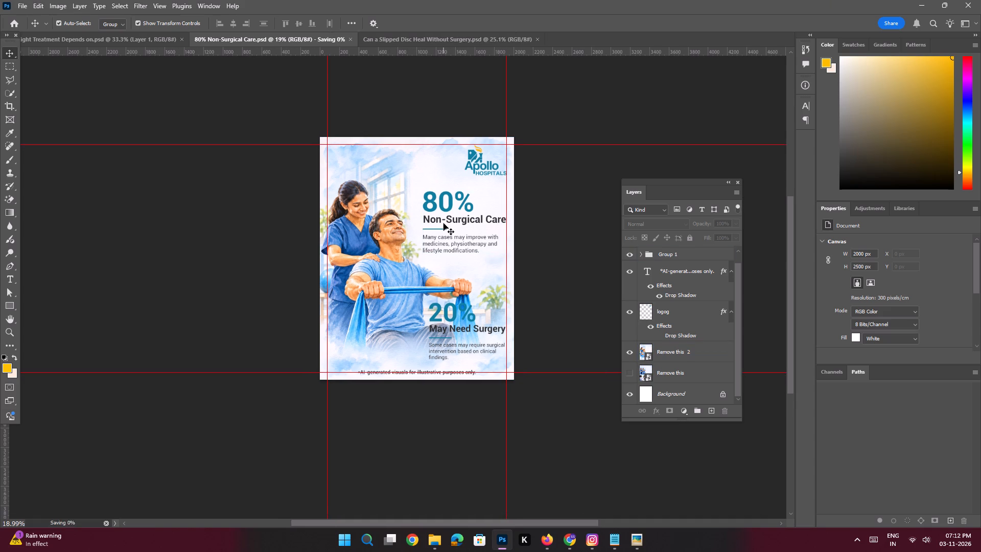
Review the full layout of the 80% Non-Surgical Care post, including how its text sits over the artwork.
left_click(393, 38)
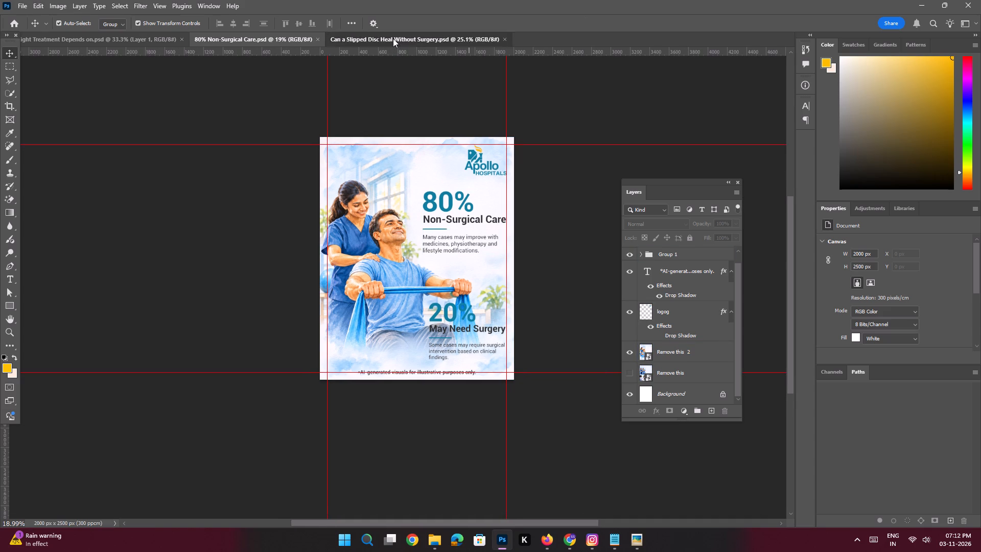
left_click(278, 39)
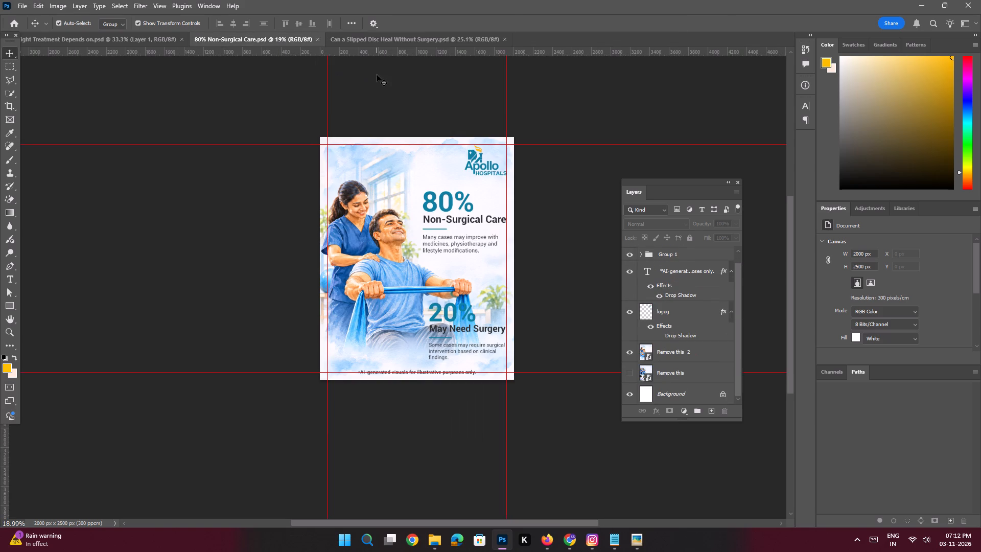
key("space")
key("space")
key("space")
key("space")
key("space")
key("space")
key("space")
left_click_drag(446, 242, 407, 237)
left_click_drag(423, 214, 433, 246, "ctrl")
left_click_drag(455, 259, 445, 257)
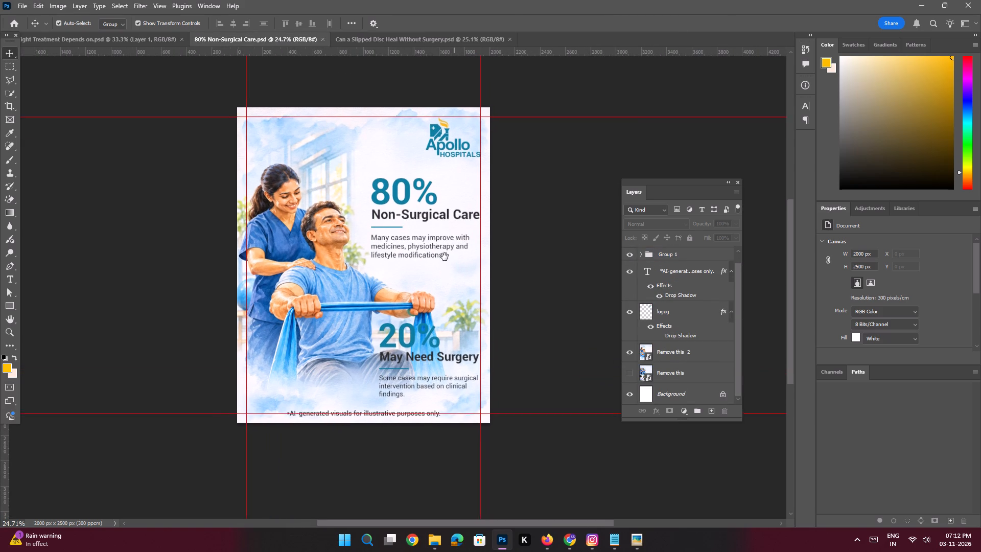
left_click_drag(445, 257, 442, 256)
key("space")
key("space")
left_click_drag(539, 210, 523, 210)
left_click(529, 187)
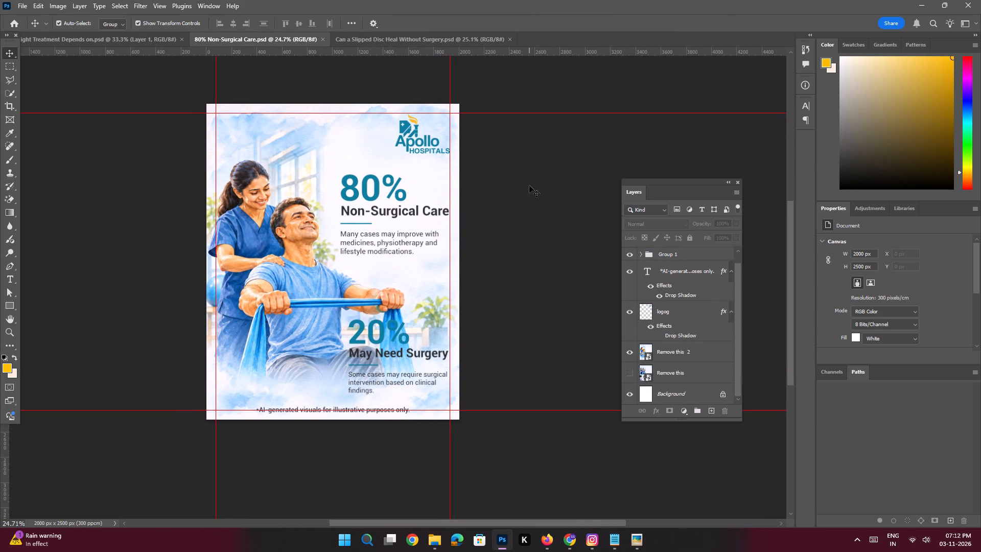
left_click(521, 221)
Create a new document from the recent 2000 x 2500 px, 300 ppcm custom preset.
key("ctrl+n")
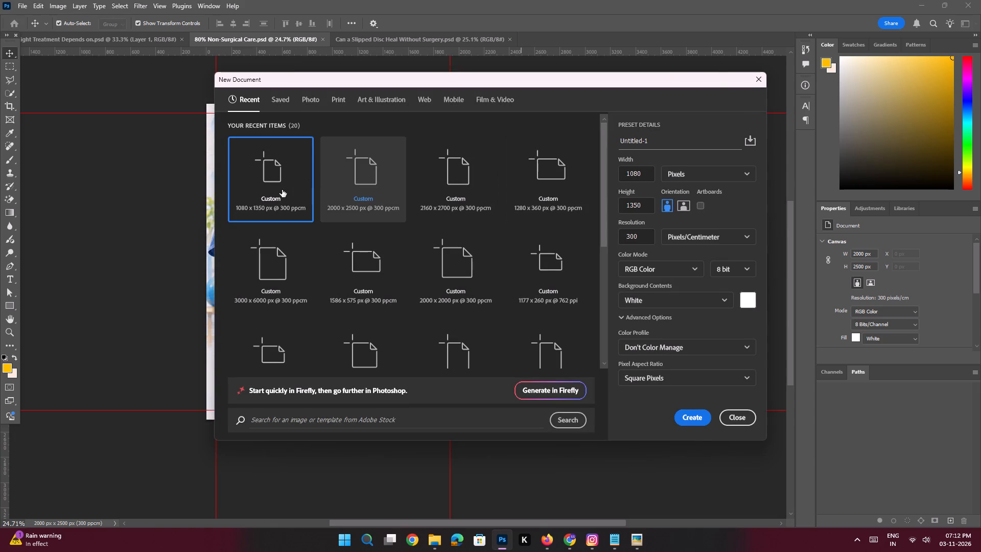
left_click(740, 416)
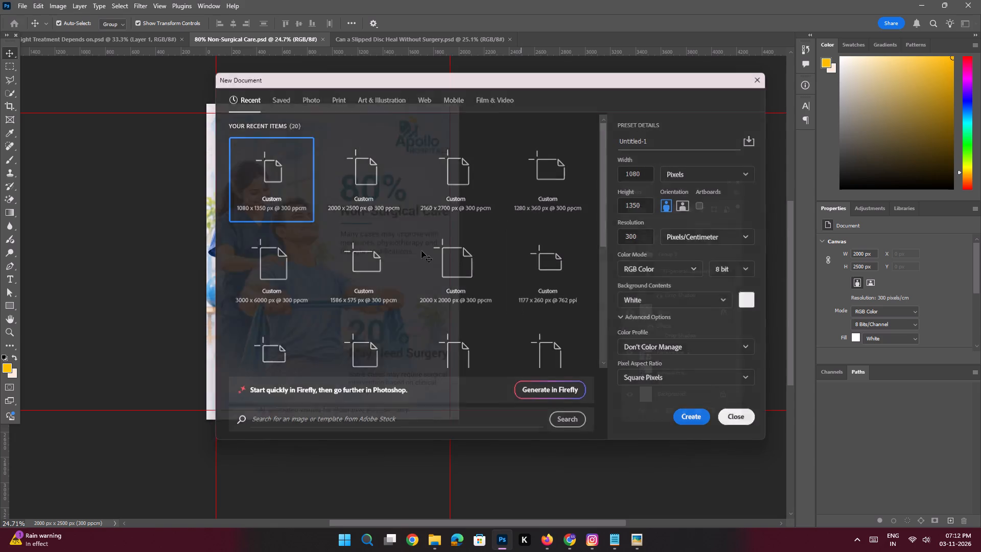
key("ctrl+n")
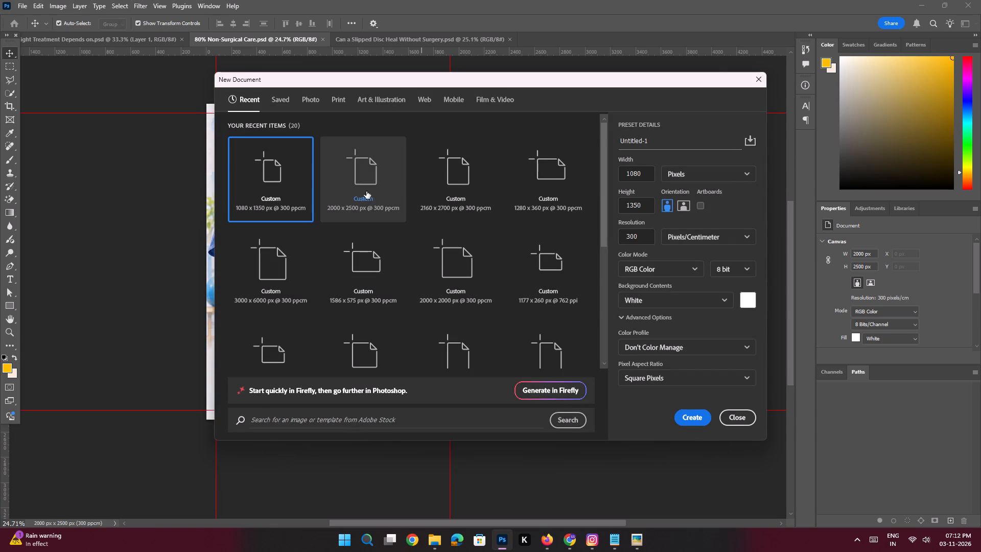
double_click(366, 191)
Add a guide layout to the blank canvas with 75 px top, left, bottom and right margins.
key("space")
left_click_drag(430, 252, 429, 252, "ctrl")
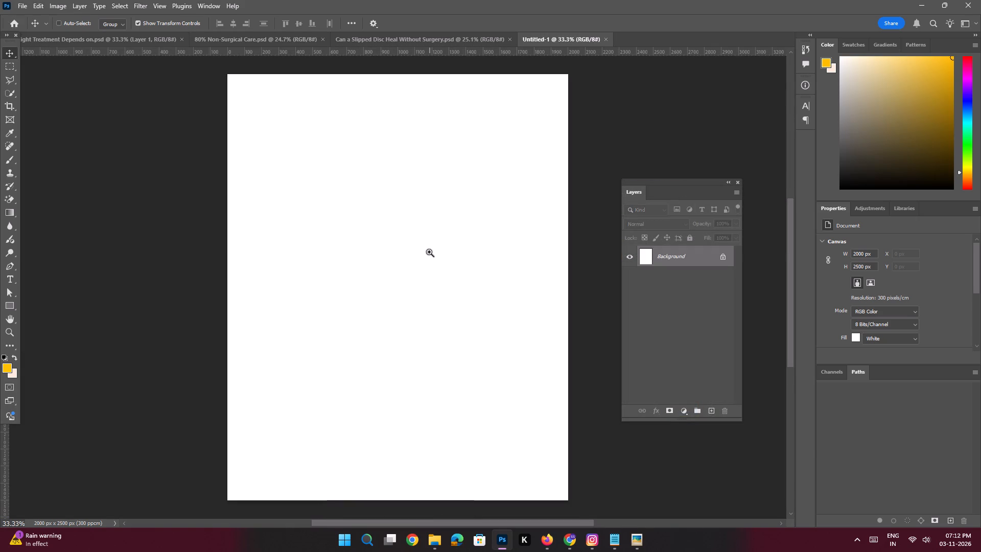
left_click_drag(429, 252, 416, 250, "ctrl")
left_click_drag(448, 245, 434, 246)
left_click(162, 6)
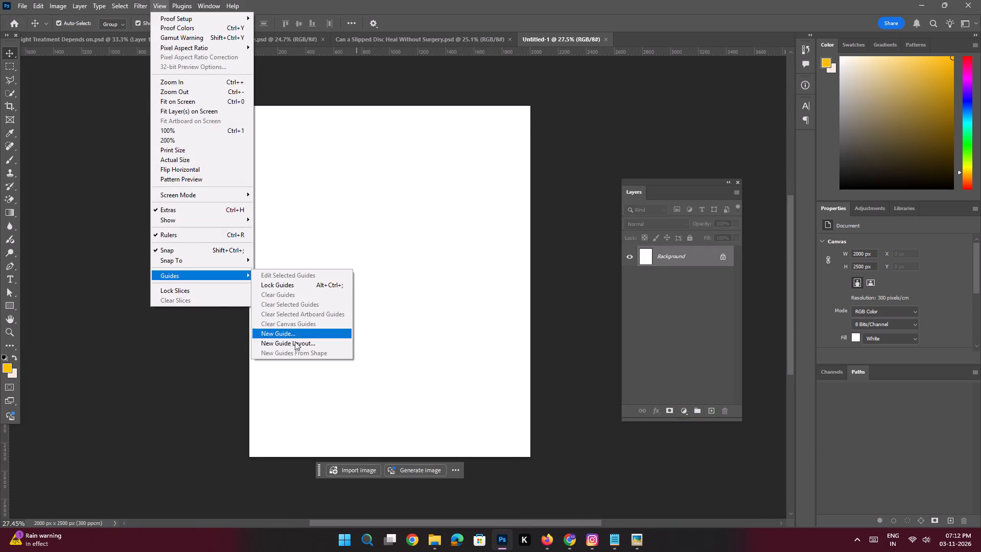
left_click(292, 342)
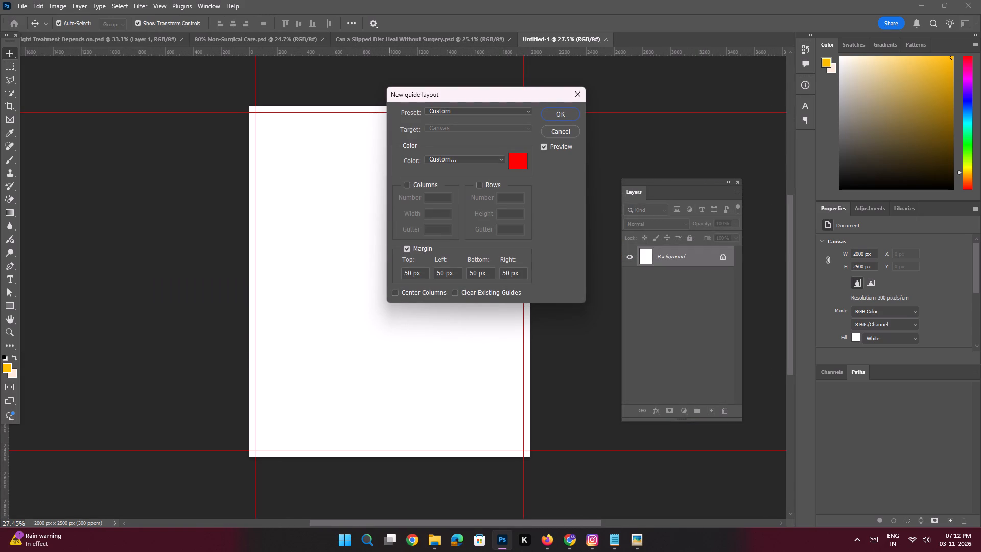
left_click_drag(412, 276, 395, 269)
type("75")
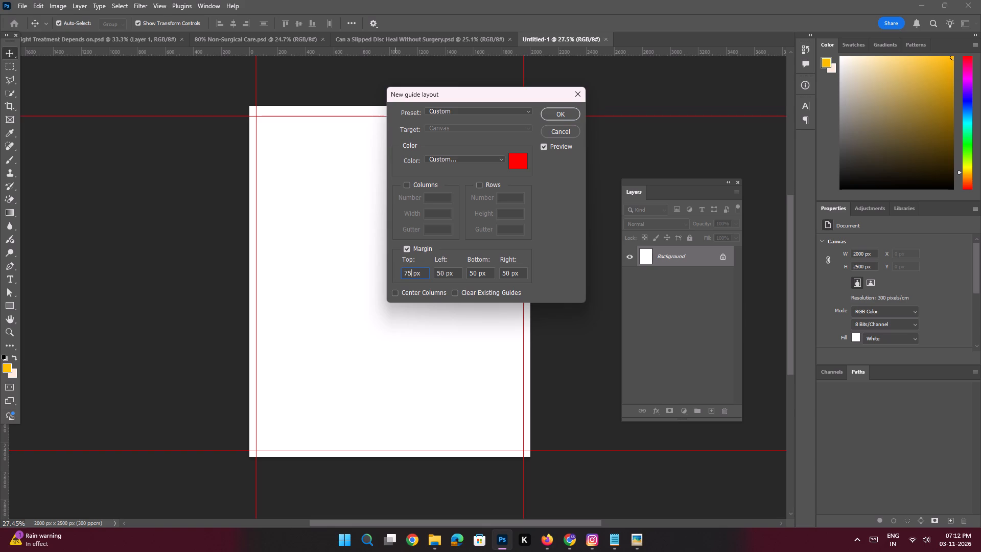
left_click_drag(443, 272, 443, 272)
left_click_drag(443, 272, 419, 270)
type("75")
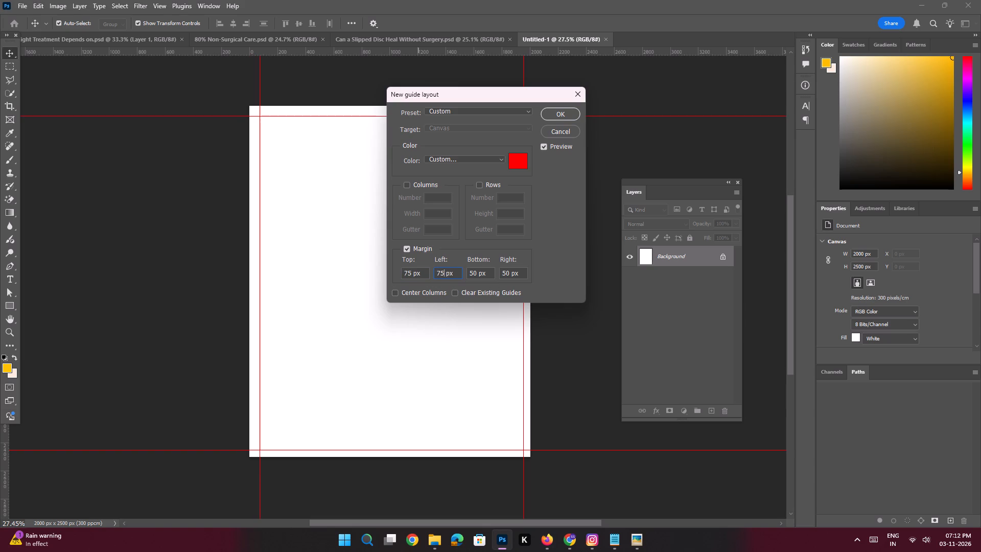
left_click_drag(481, 272, 452, 265)
type("75")
key("space")
left_click_drag(510, 274, 487, 268)
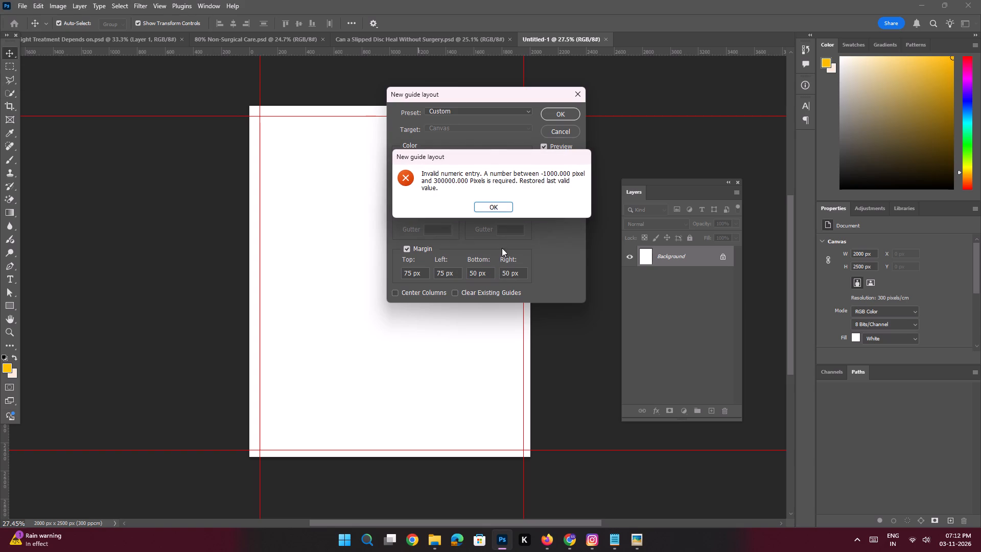
left_click(493, 206)
left_click(475, 275)
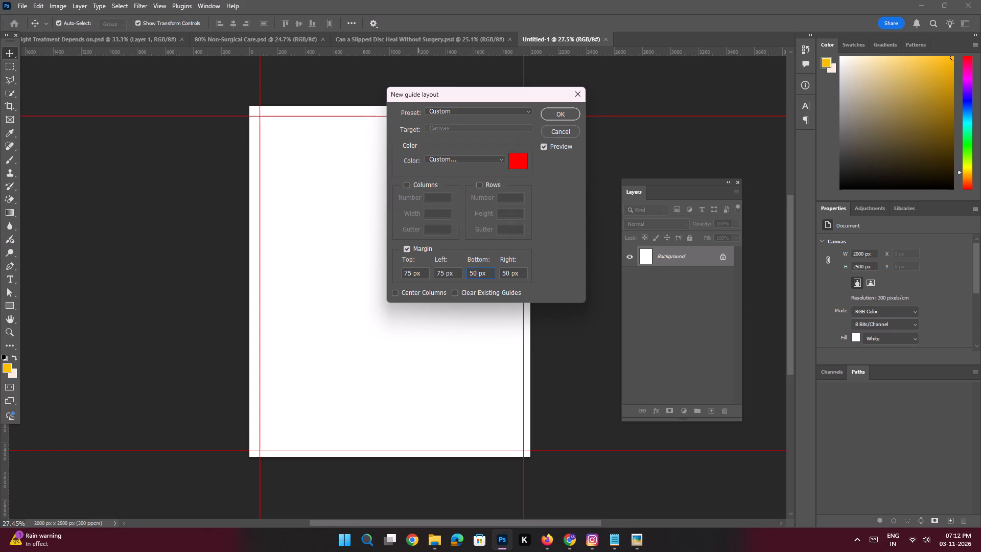
left_click_drag(478, 271, 447, 266)
type("75")
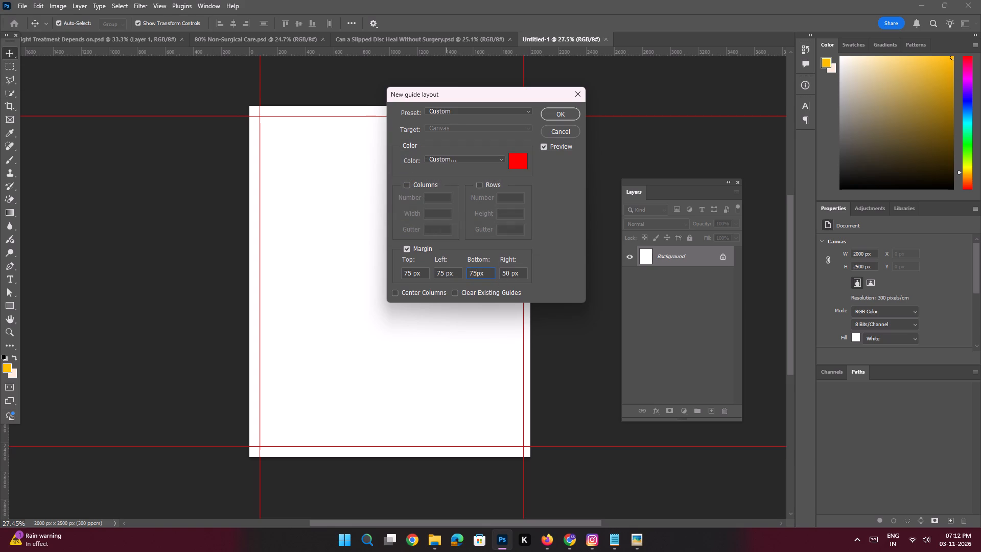
key("space")
left_click_drag(510, 273, 470, 268)
type("75")
key("Return")
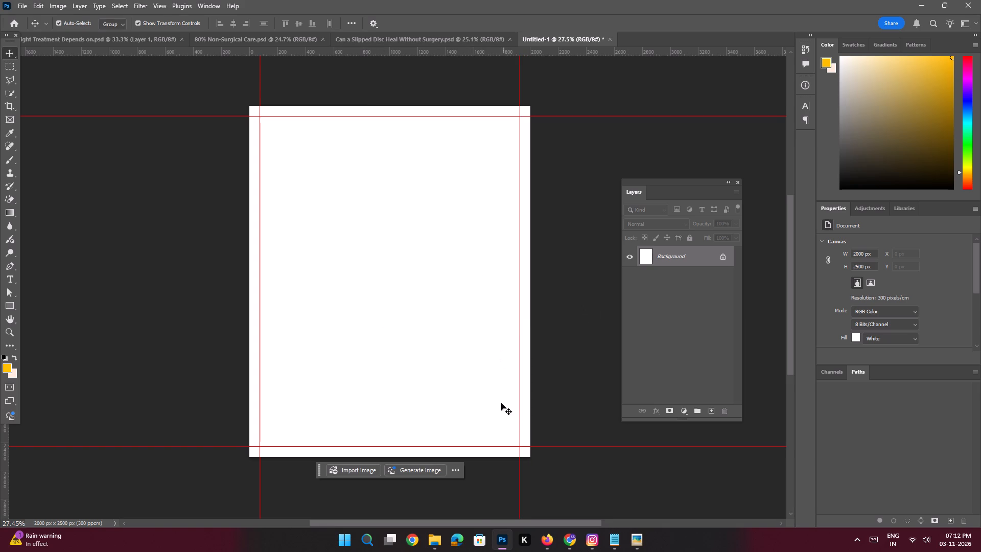
Place the 20% May Need Surgery image (ChatGPT Image Nov 3, 2026, 03_27_06 PM-2) from Downloads onto the full canvas.
left_click(426, 506)
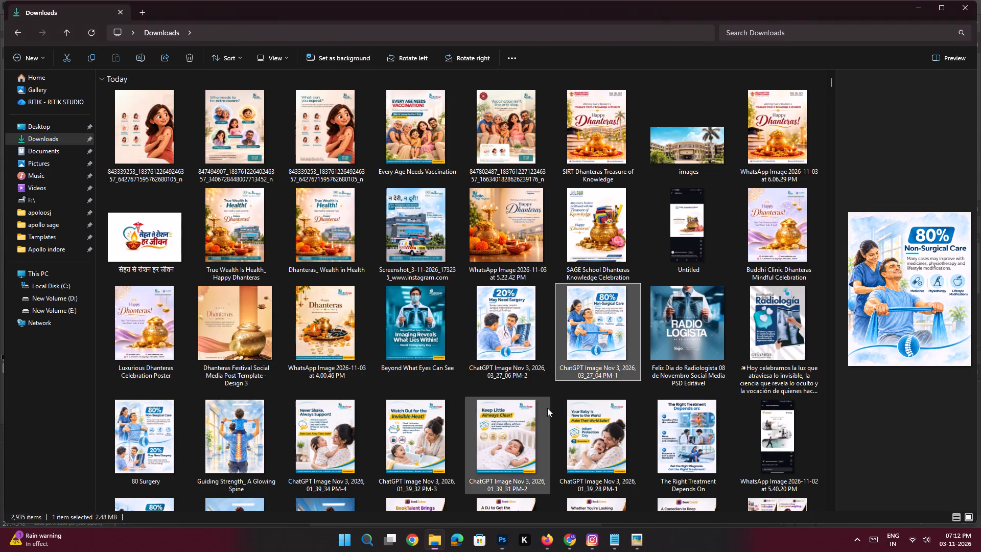
left_click(516, 334)
left_click_drag(508, 343, 343, 231)
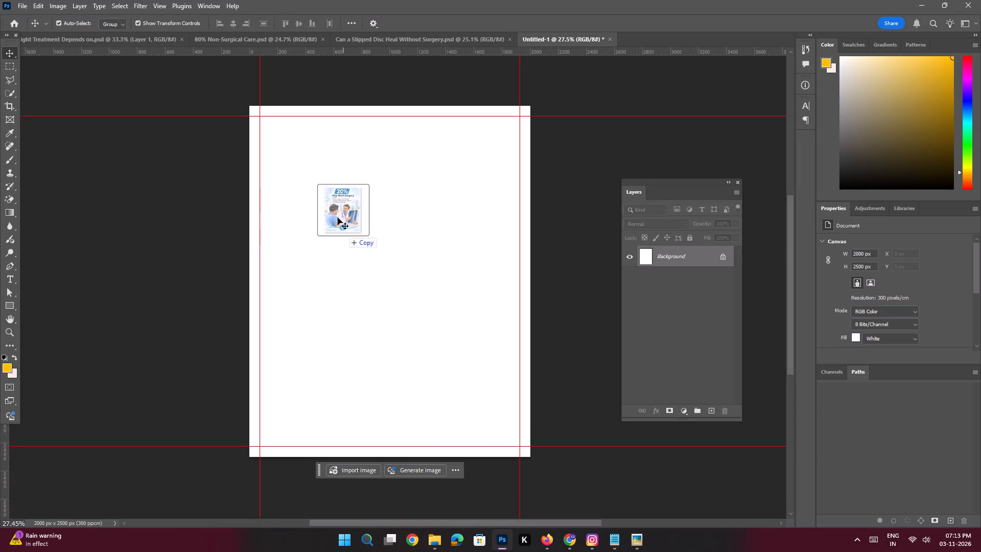
key("Return")
key("Return")
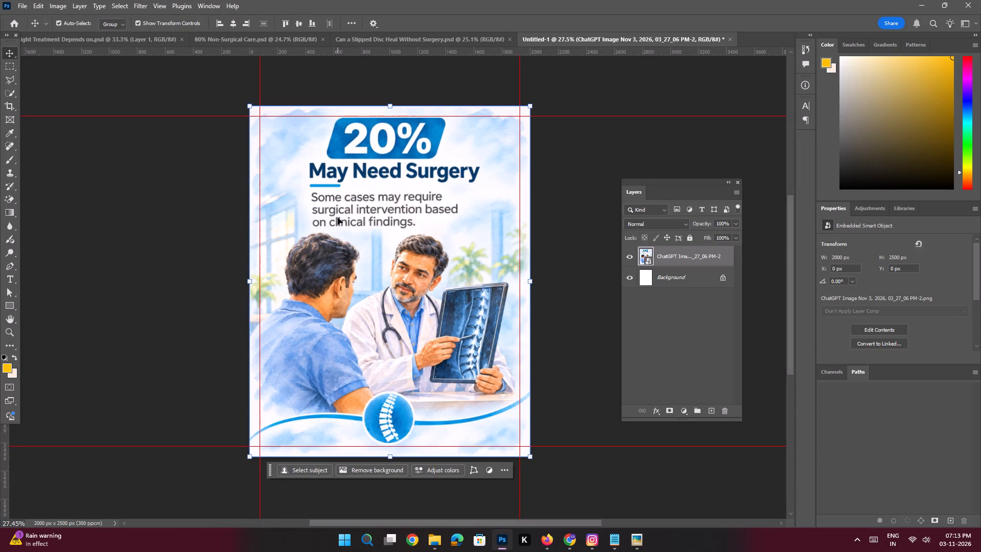
Rasterize the placed 20% May Need Surgery image so its pixels can be edited directly.
key("ctrl+space")
key("ctrl+space")
key("ctrl+space")
key("ctrl+space")
key("ctrl+space")
key("ctrl+space")
key("ctrl+space")
key("ctrl+space")
key("ctrl+space")
key("ctrl+space")
key("ctrl+space")
key("ctrl+space")
key("ctrl+space")
left_click_drag(400, 136, 417, 186, "ctrl")
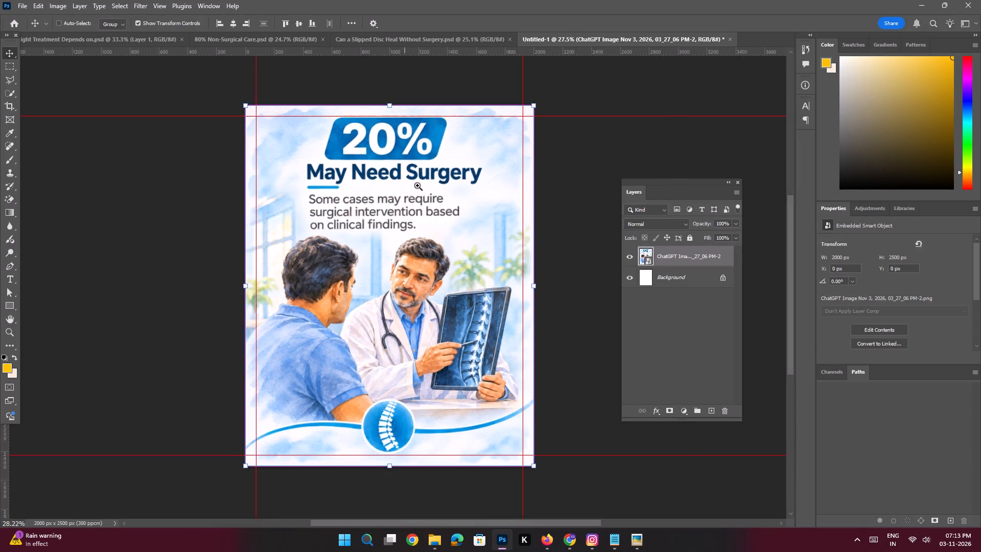
left_click_drag(417, 186, 426, 210, "ctrl")
left_click_drag(444, 197, 436, 241)
key("e")
left_click(441, 237)
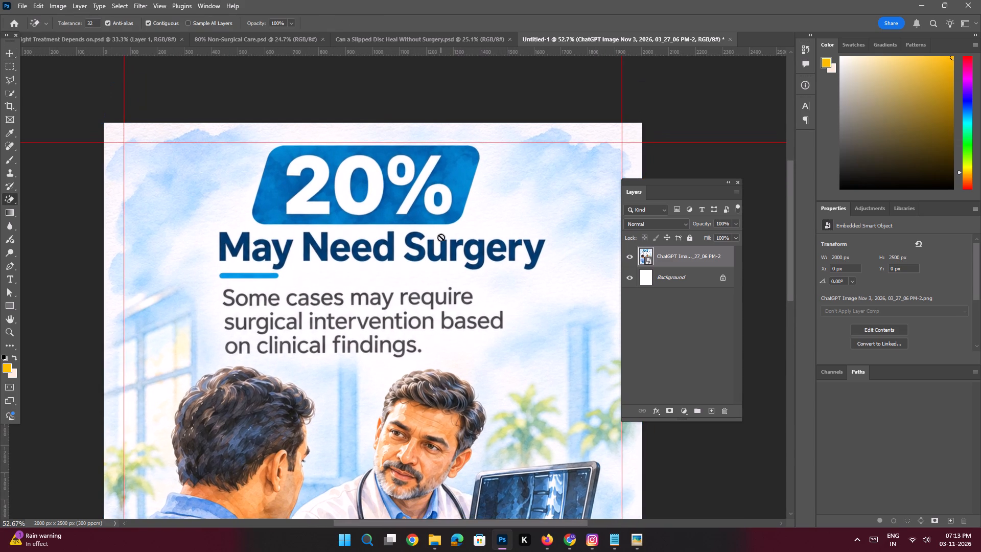
left_click(446, 205)
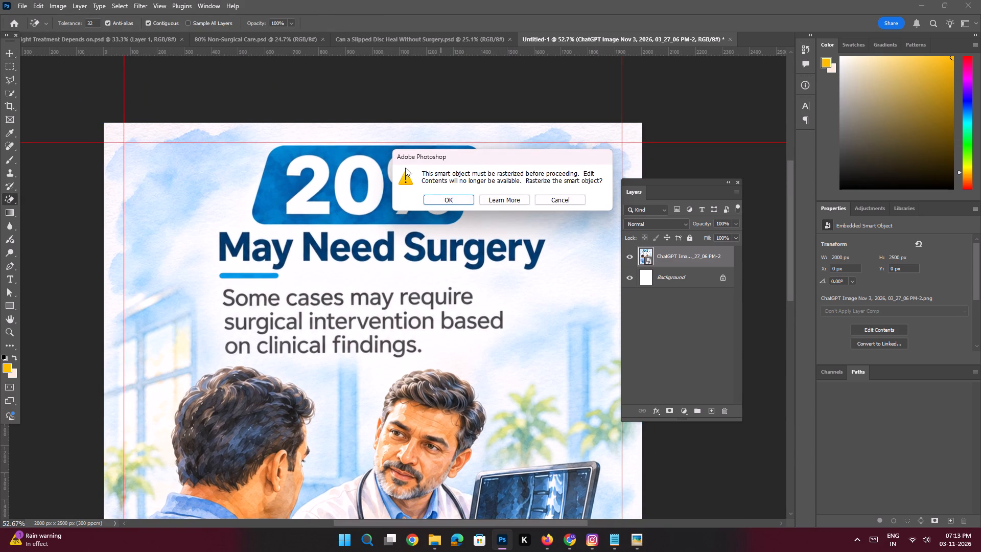
left_click(440, 198)
Outline the 20% badge, May Need Surgery heading and description with the Polygonal Lasso, and run Generative Fill with the prompt "Remove this".
left_click(11, 80)
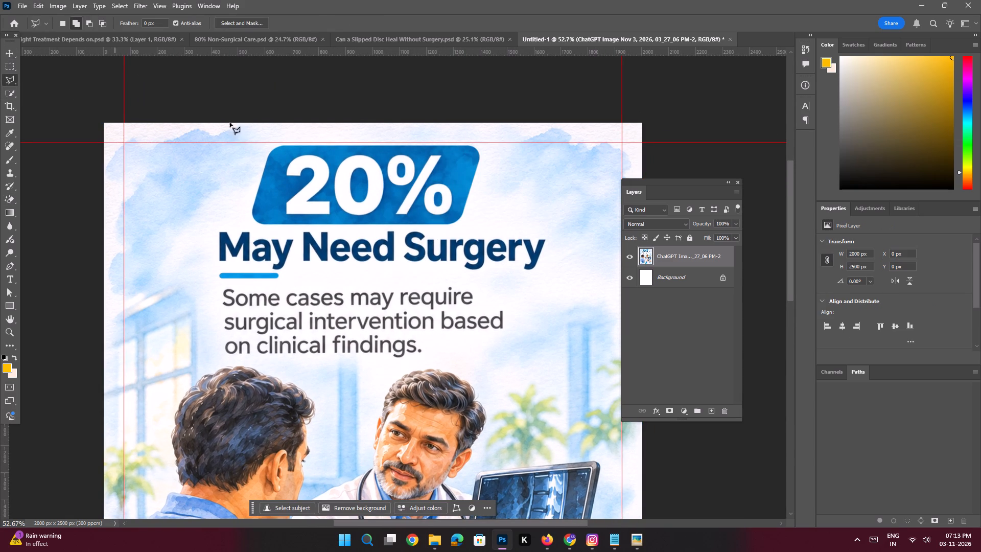
left_click(247, 205)
left_click(270, 139)
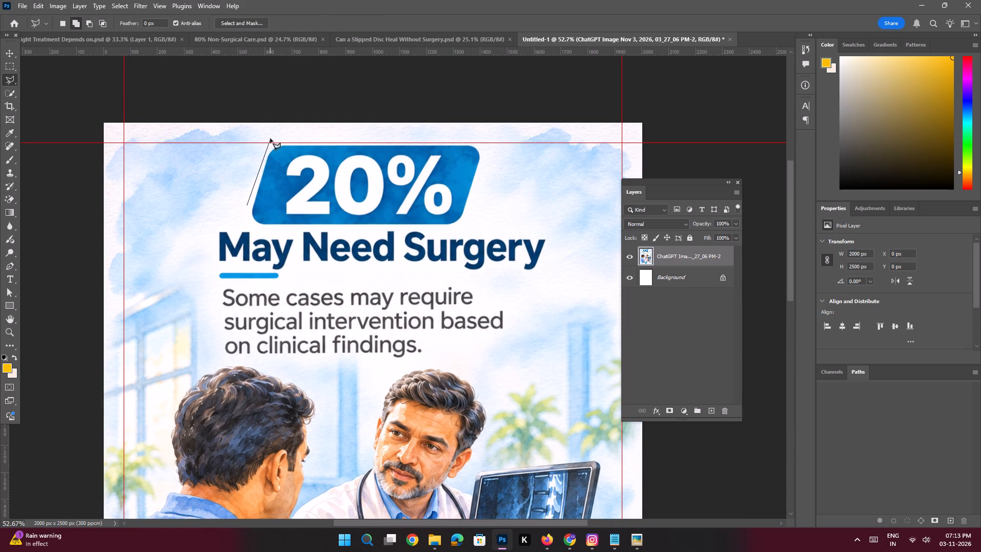
left_click(485, 150, "shift")
left_click(483, 163)
left_click(461, 234)
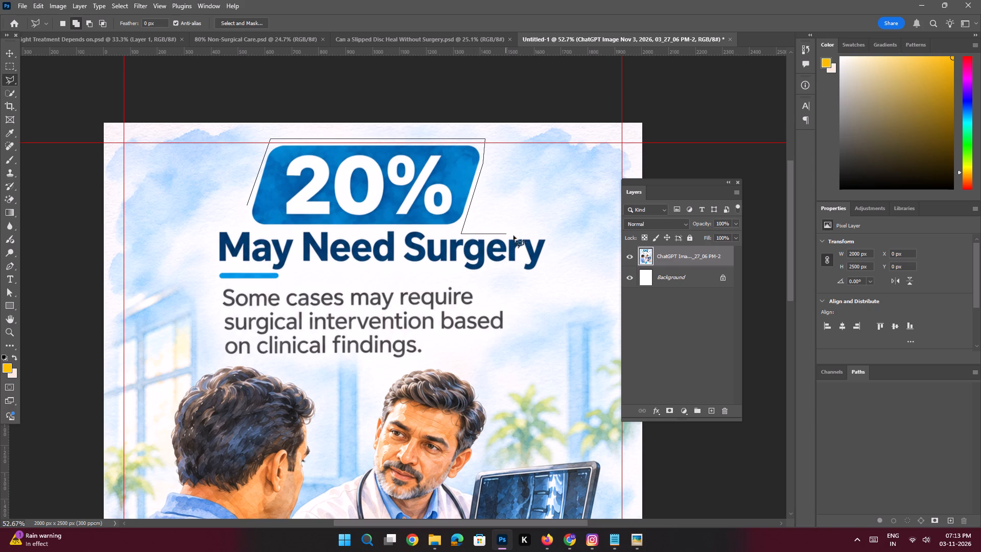
left_click(545, 236, "shift")
left_click_drag(554, 245, 549, 250)
left_click_drag(542, 274, 540, 283)
left_click(525, 298)
left_click(477, 277)
left_click(478, 302)
left_click(500, 304)
left_click(510, 315)
left_click(512, 329)
left_click_drag(501, 335, 496, 336)
left_click(422, 338)
left_click(426, 350)
left_click(426, 355)
left_click_drag(417, 359, 412, 359)
left_click(394, 360)
left_click(258, 358, "shift")
left_click(229, 356)
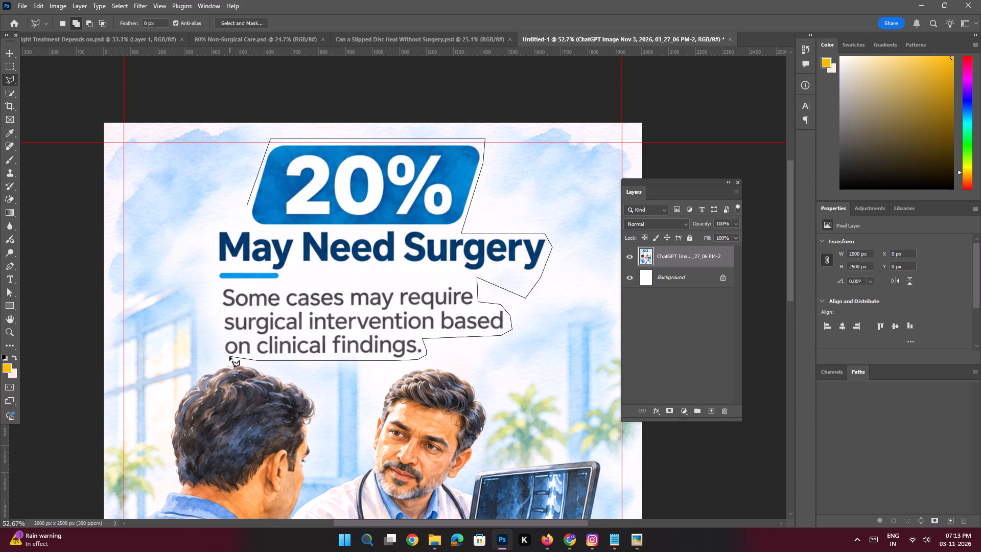
left_click(220, 351)
left_click(212, 298)
left_click(209, 265)
left_click(208, 234)
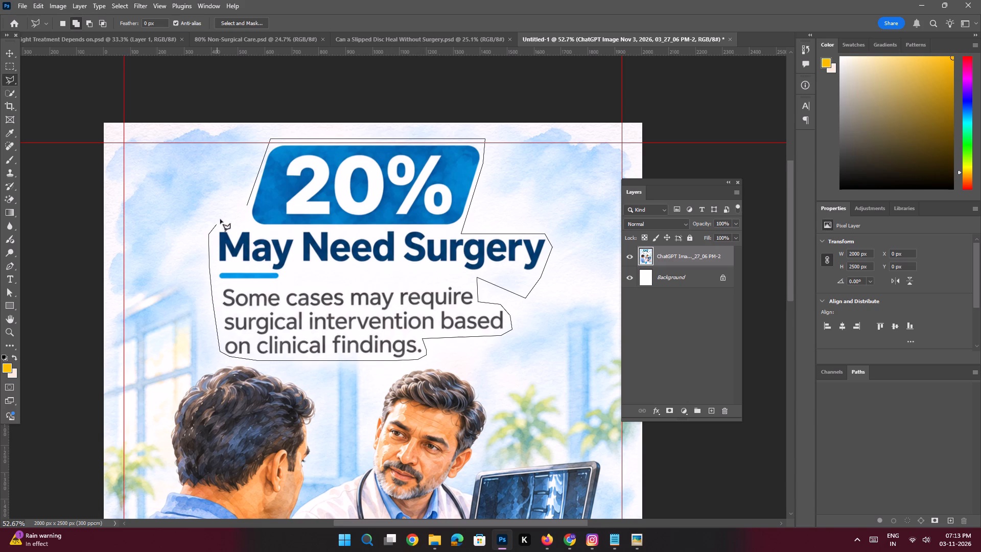
left_click(230, 216)
left_click(247, 204)
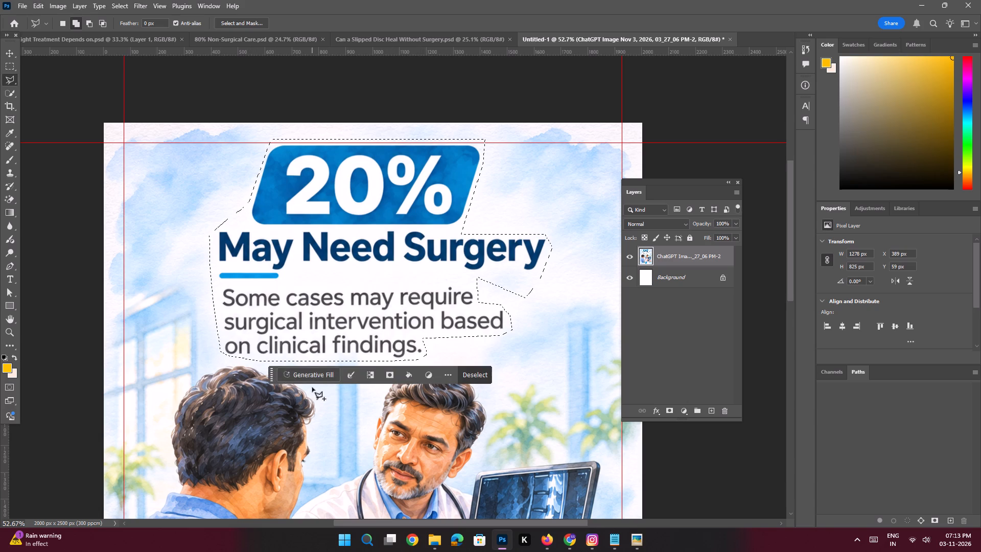
left_click(308, 375)
type("Remove this")
key("space")
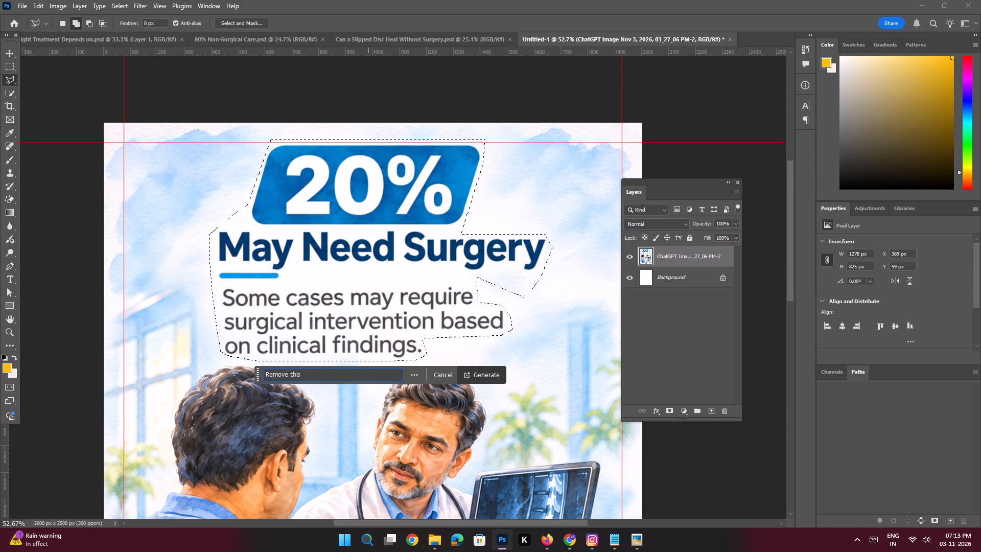
key("Return")
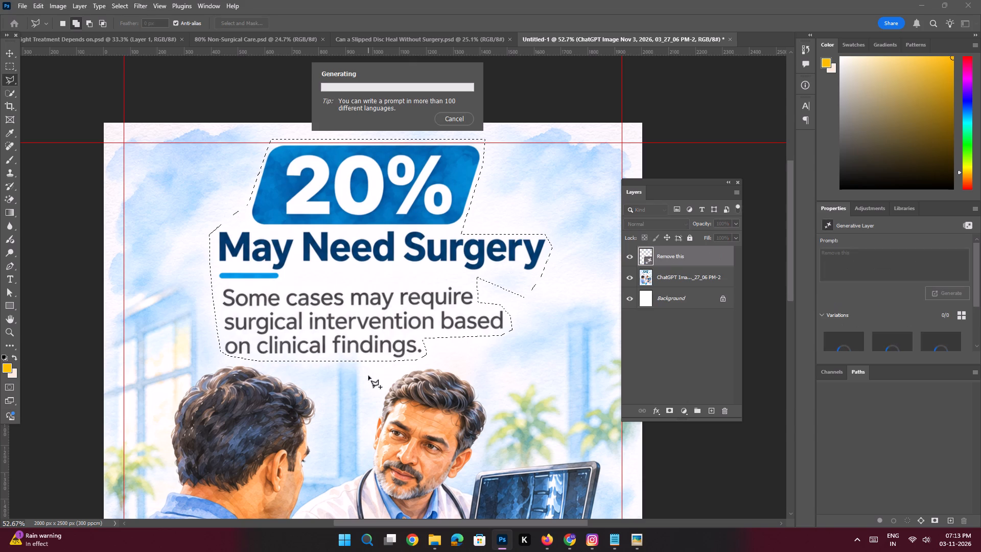
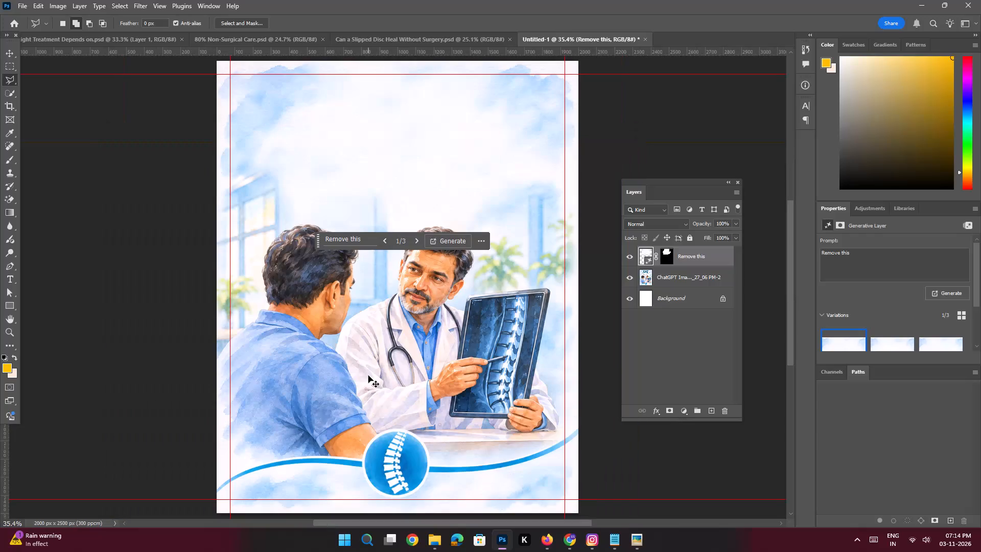
On the rasterized image layer, start a Polygonal Lasso outline along the upper edge of the blue wave's left half, up to the spine emblem.
left_click(666, 278)
key("space")
key("space")
key("space")
key("space")
key("space")
key("space")
key("space")
key("space")
key("space")
key("space")
key("space")
key("space")
key("space")
left_click_drag(326, 418, 327, 337)
key("space")
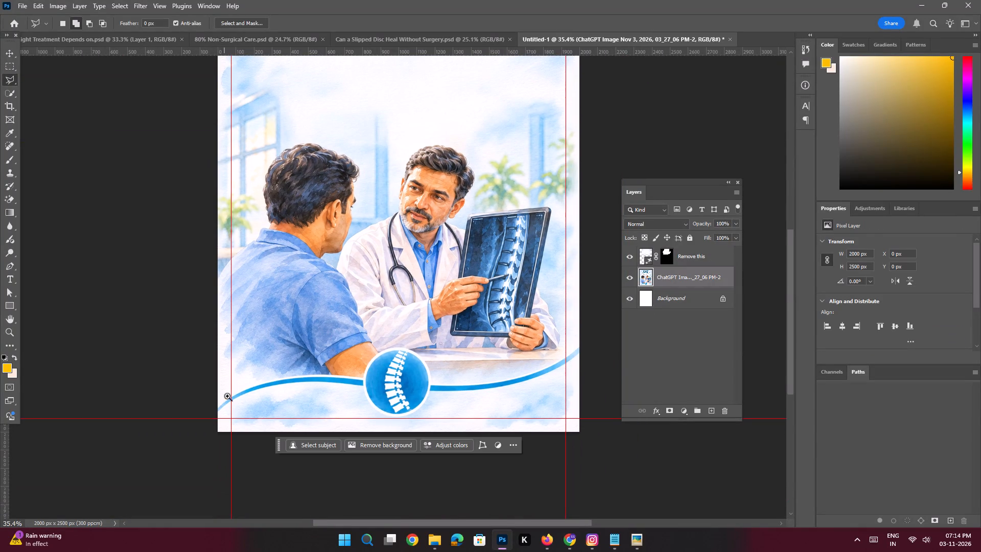
left_click_drag(227, 396, 260, 435, "ctrl")
left_click(204, 420)
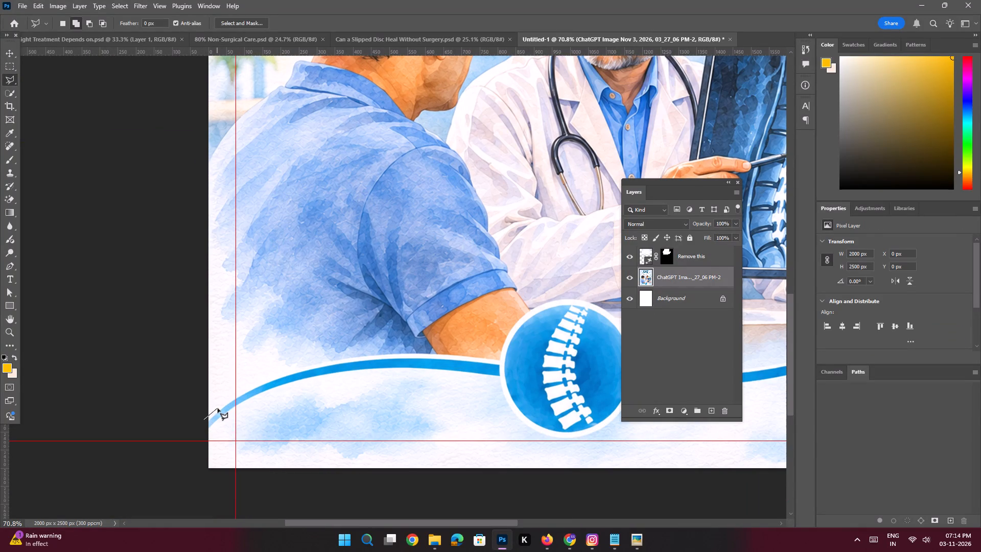
left_click(218, 408)
left_click(241, 392)
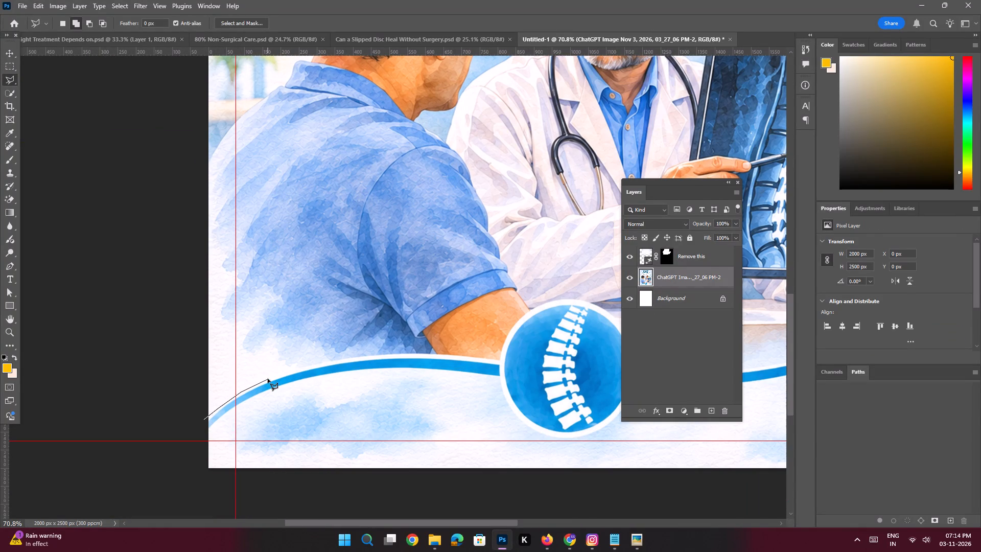
left_click(267, 380)
left_click(307, 366)
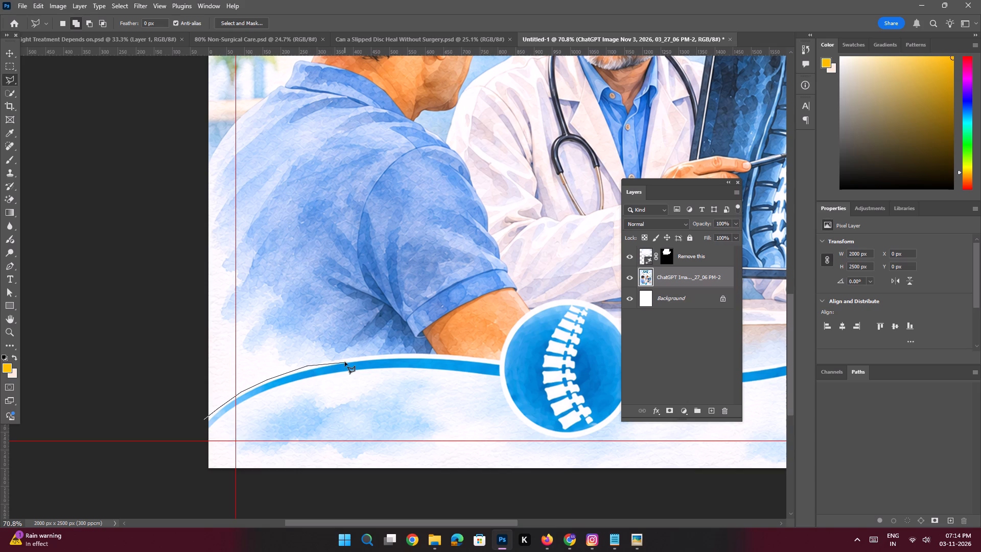
left_click(345, 358)
left_click(392, 354)
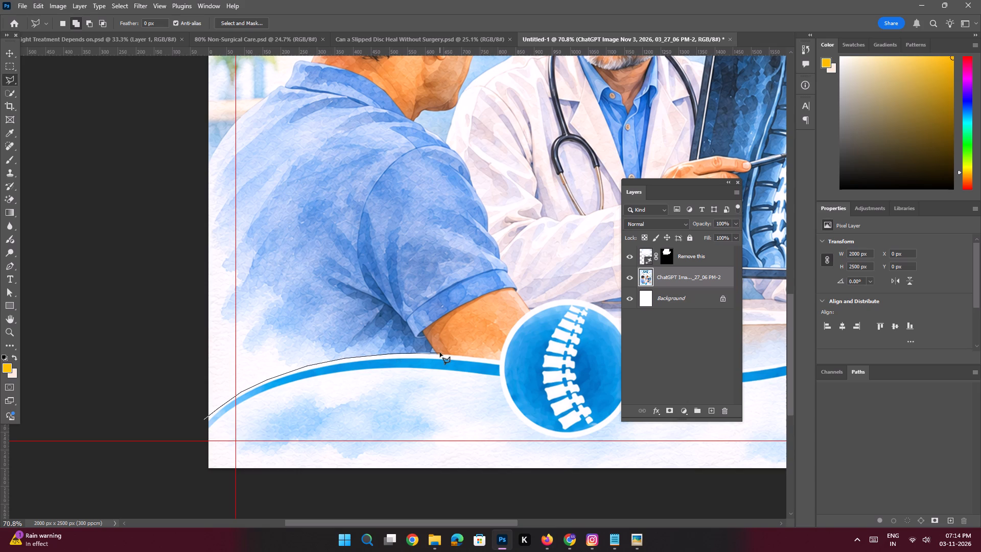
left_click(435, 353)
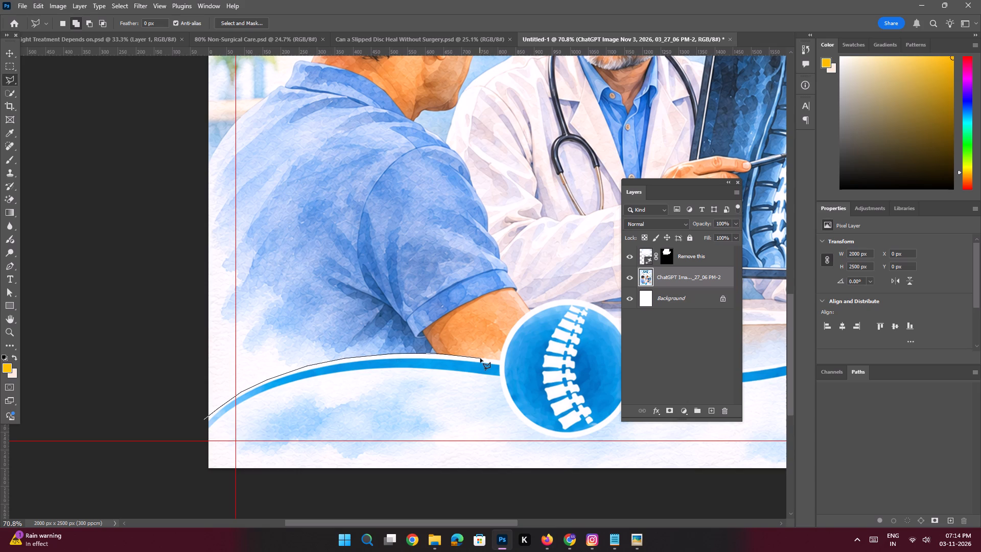
left_click(475, 358)
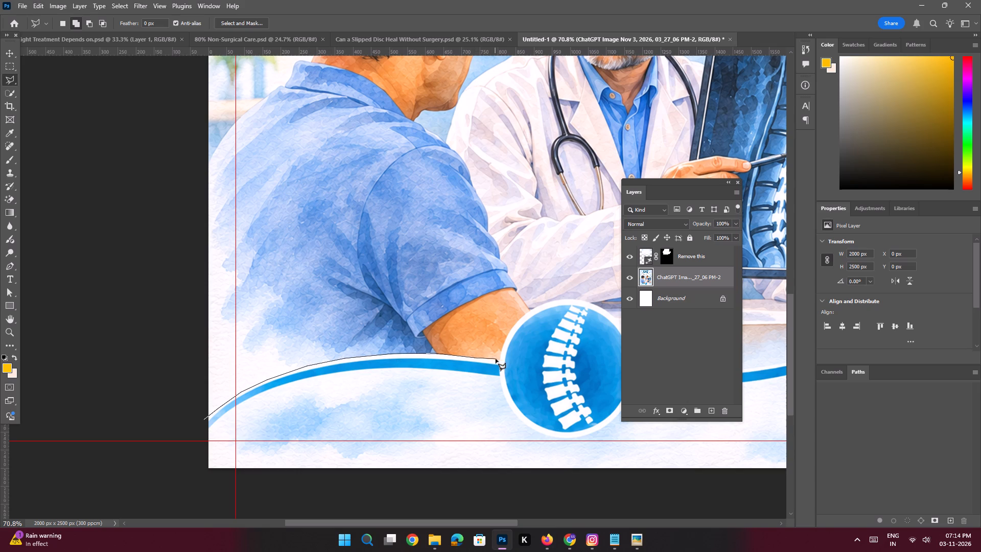
left_click(498, 359)
Continue the lasso outline around the upper half of the circular spine emblem, just outside its white ring.
key("space")
key("space")
key("space")
key("space")
key("space")
key("space")
key("space")
key("space")
key("space")
key("space")
key("space")
left_click_drag(498, 359, 382, 389)
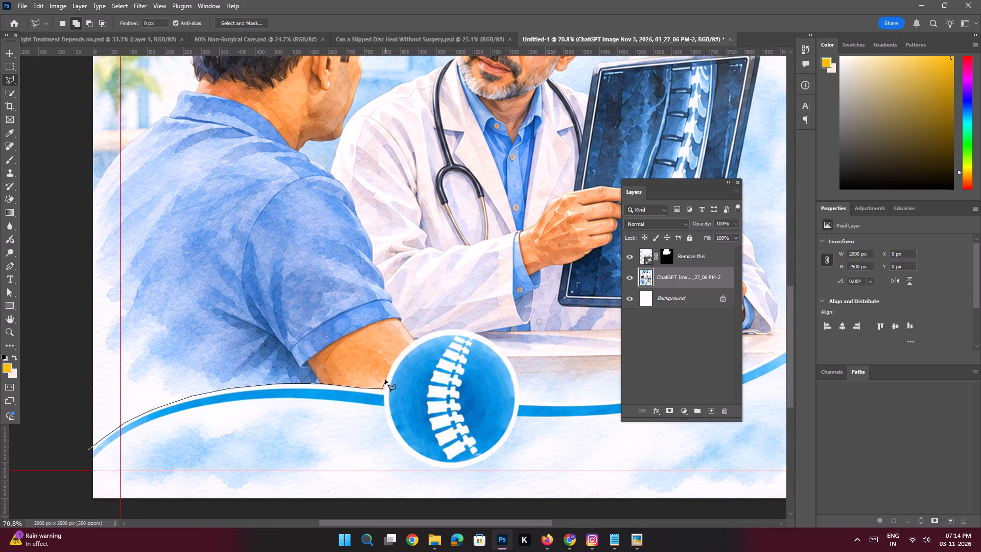
left_click(385, 379)
left_click(402, 349)
left_click(419, 336)
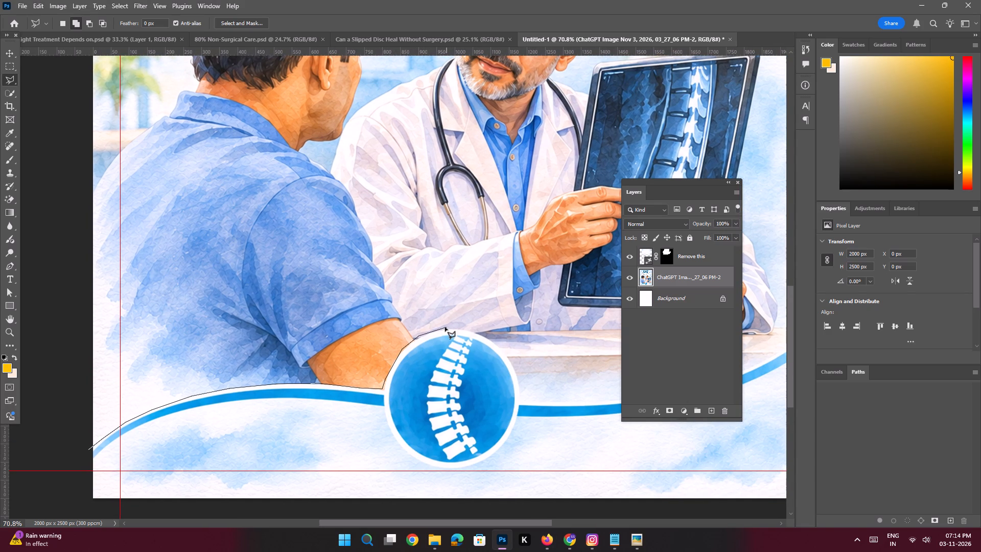
left_click(440, 329)
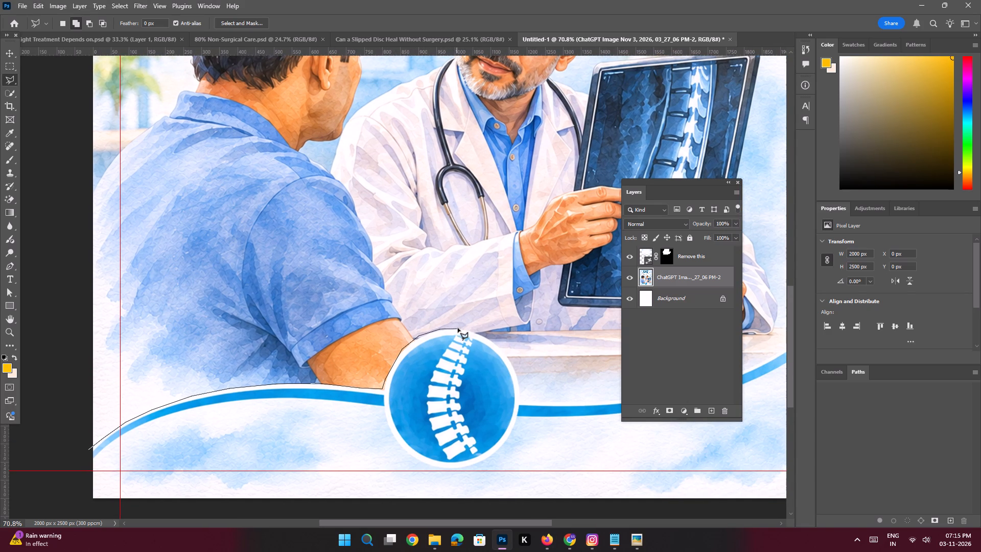
left_click(460, 328)
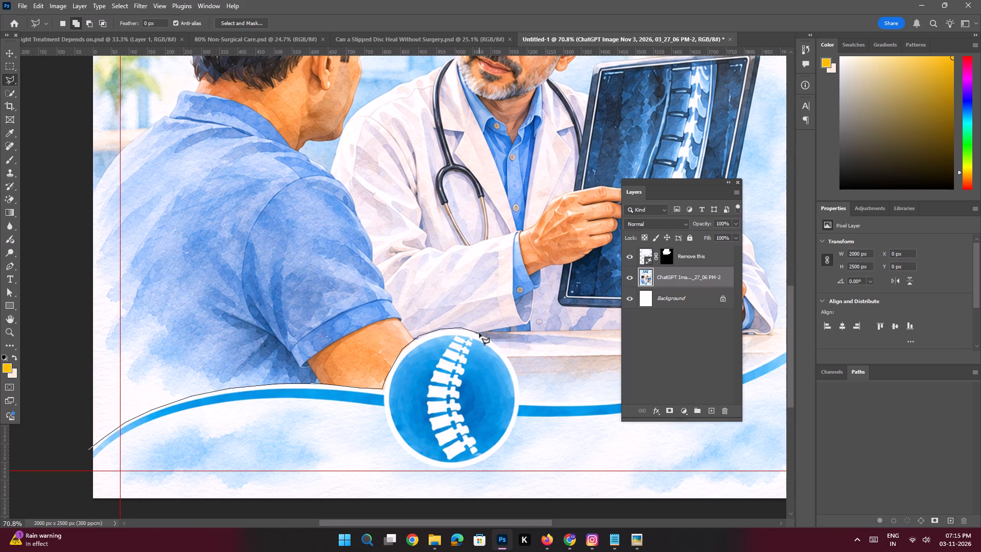
left_click(479, 333)
left_click(495, 342)
left_click(505, 351)
left_click(515, 367)
left_click(522, 386)
left_click(522, 400)
Continue the lasso outline around the wave's right half, along its upper edge past the canvas edge and back beneath it to the emblem.
key("space")
key("space")
key("space")
key("space")
key("space")
key("space")
key("space")
key("space")
key("space")
key("space")
key("space")
key("space")
key("space")
left_click_drag(522, 400, 279, 404)
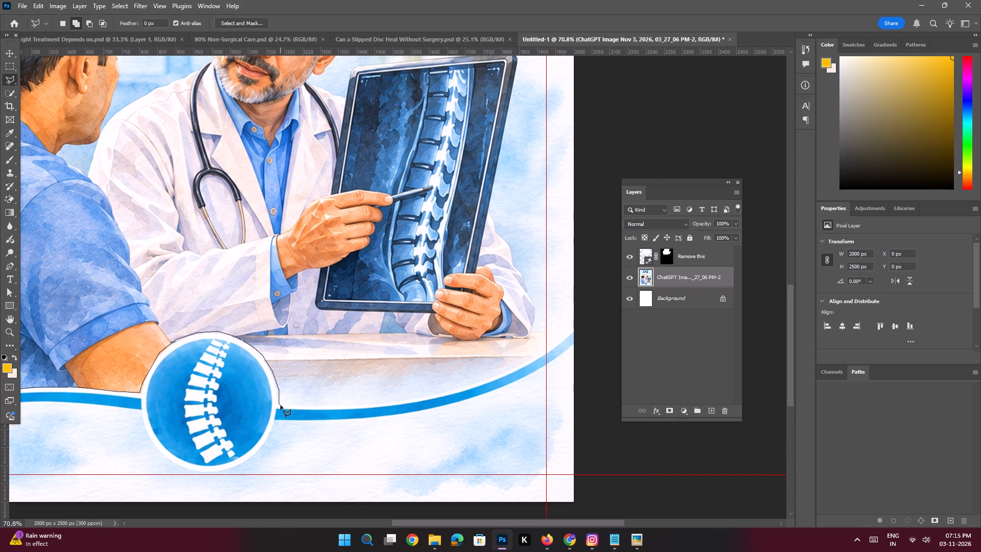
left_click(281, 406)
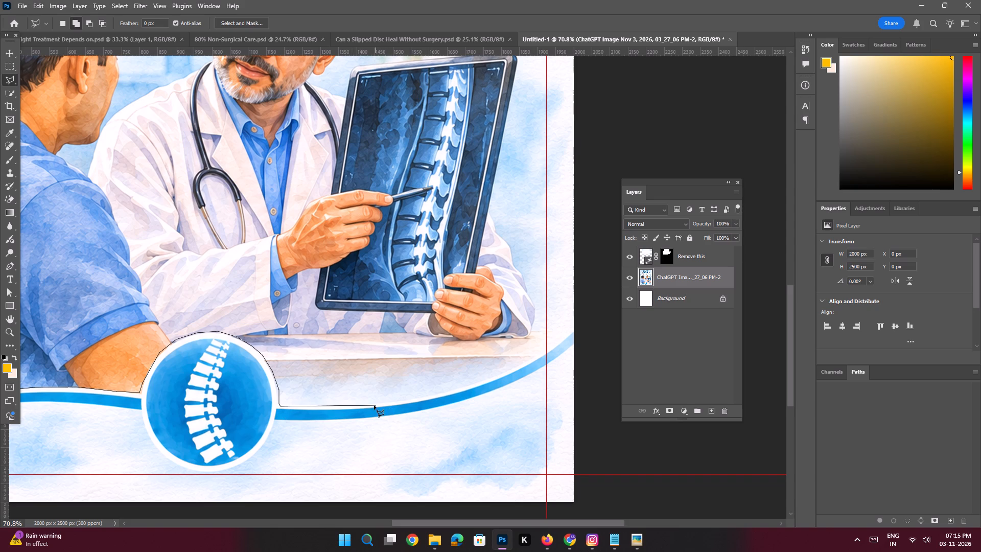
left_click(362, 406)
left_click(434, 396)
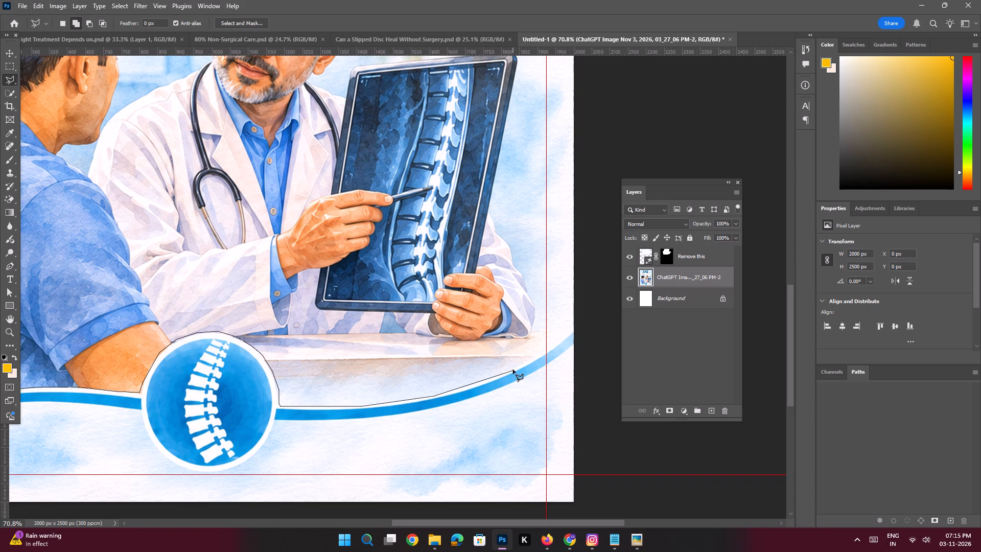
left_click(513, 370)
left_click(563, 339)
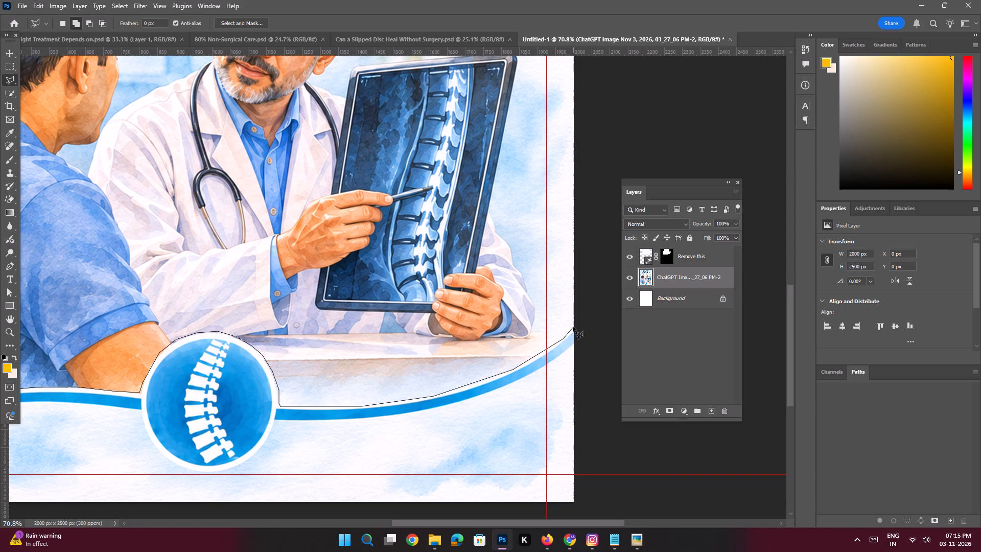
left_click(573, 327)
left_click(579, 326)
left_click(577, 349)
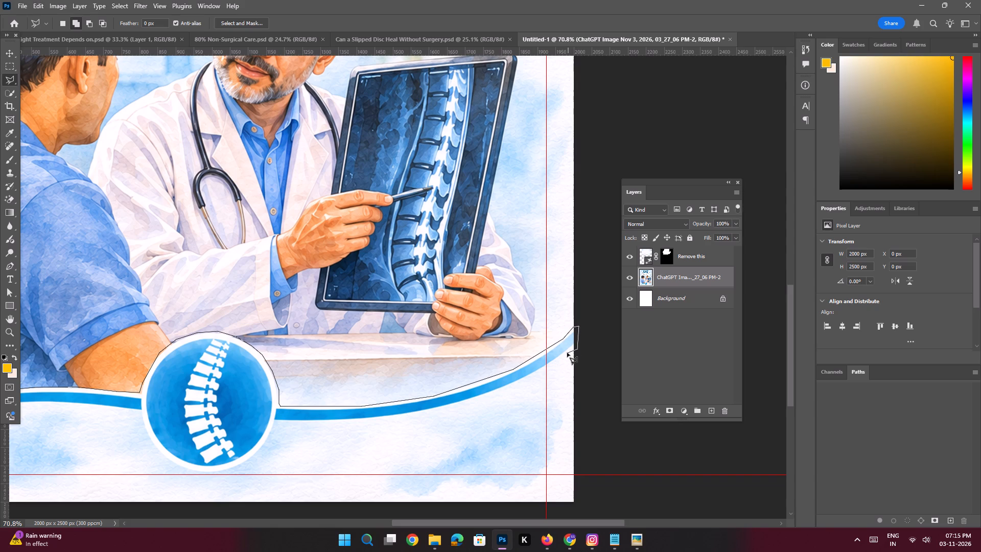
left_click(567, 353)
left_click(528, 379)
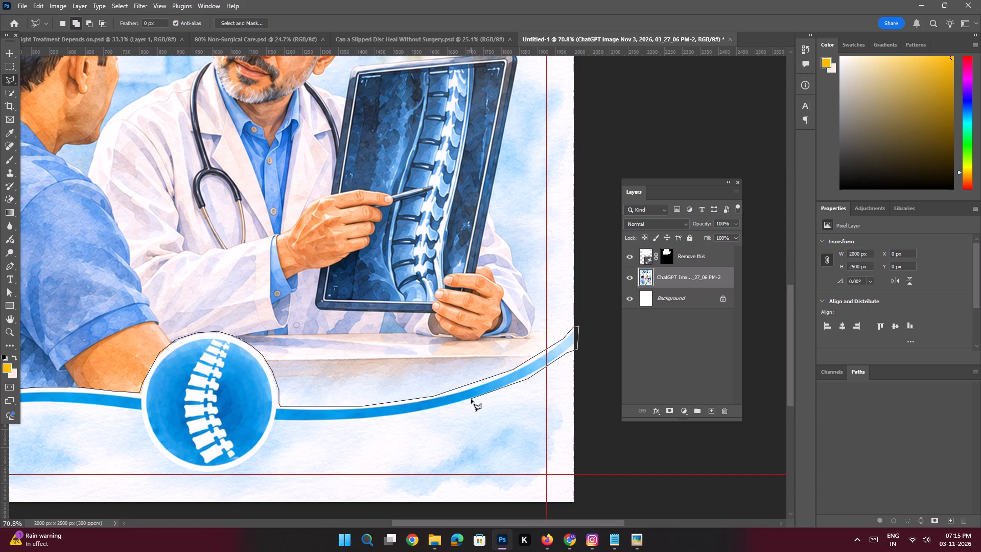
left_click(471, 399)
left_click(401, 416)
left_click(318, 424)
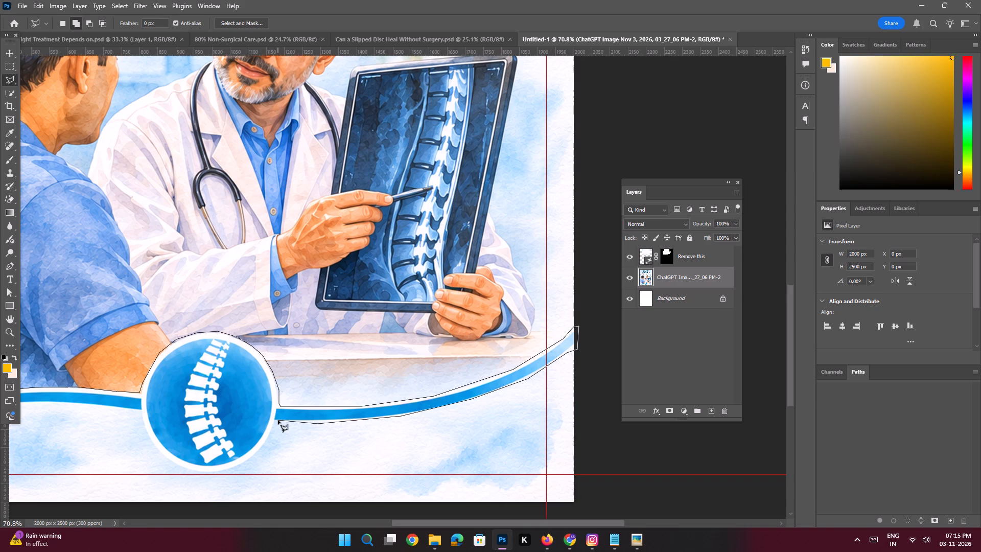
left_click(274, 422)
Continue the lasso outline around the lower half of the spine emblem to where the left half of the wave meets it.
key("space")
key("space")
key("space")
key("space")
key("space")
key("space")
key("space")
key("space")
key("space")
left_click_drag(274, 422, 525, 387)
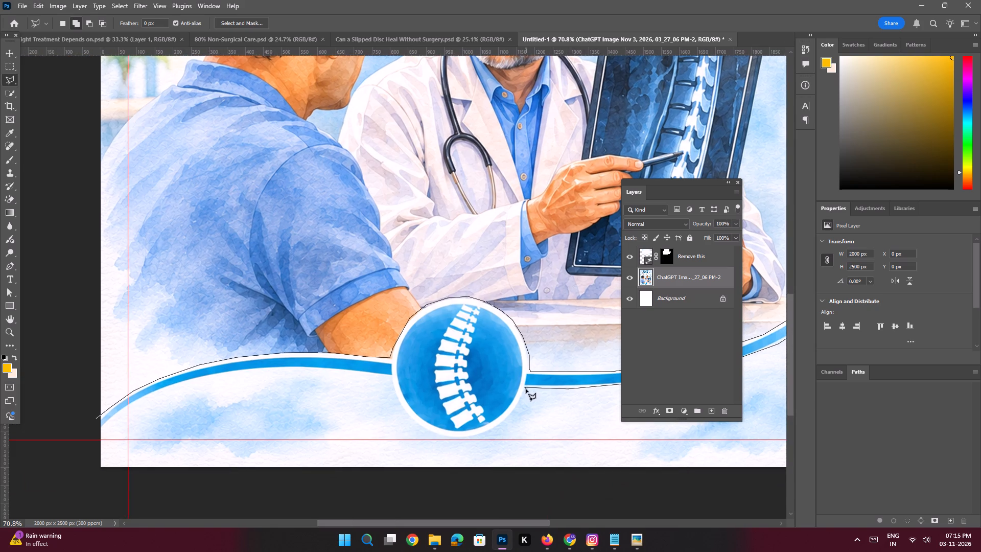
left_click(524, 393)
left_click(521, 401)
left_click(516, 411)
left_click(510, 419)
left_click(505, 424)
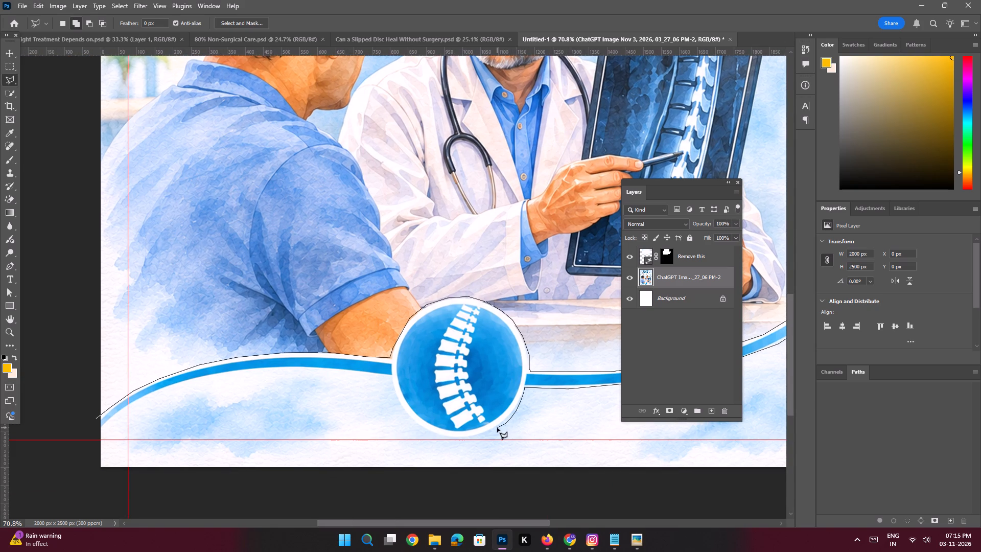
left_click(497, 428)
left_click(487, 434)
left_click(470, 438)
left_click(453, 439)
left_click(434, 440)
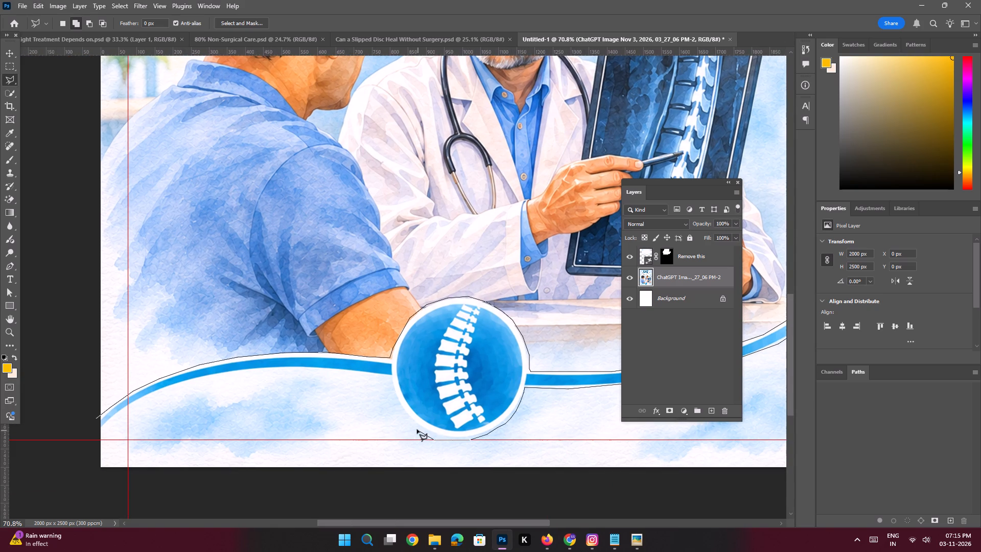
left_click(414, 427)
left_click(402, 406)
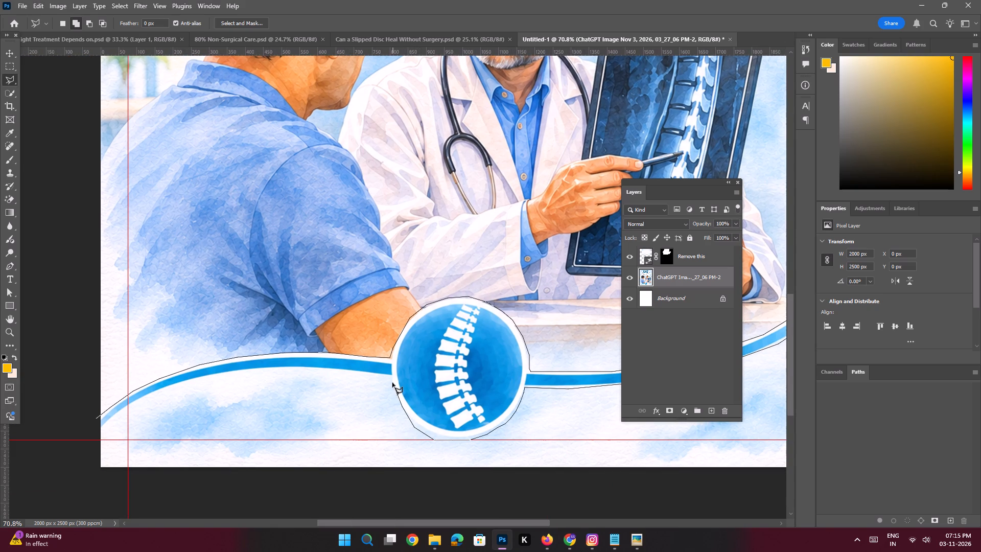
left_click(392, 383)
left_click(390, 376)
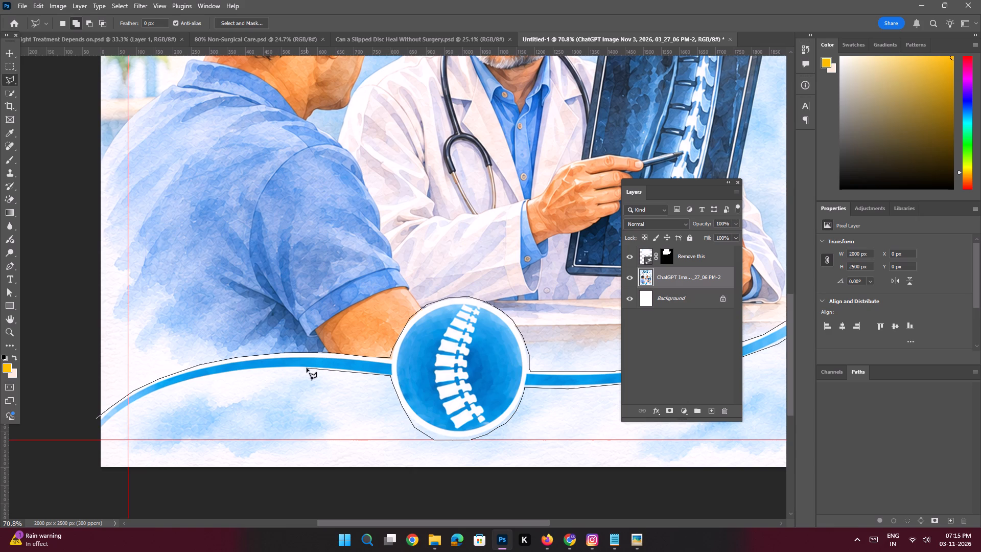
Close the lasso outline along the left wave's lower edge and run Generative Fill on the wave and emblem with the prompt "Remove this".
left_click(307, 368)
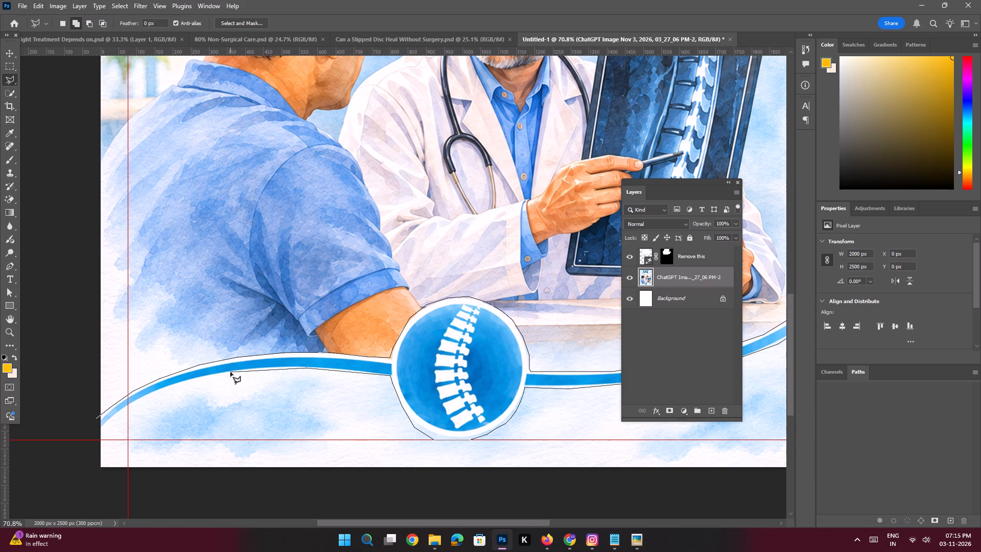
left_click(230, 372)
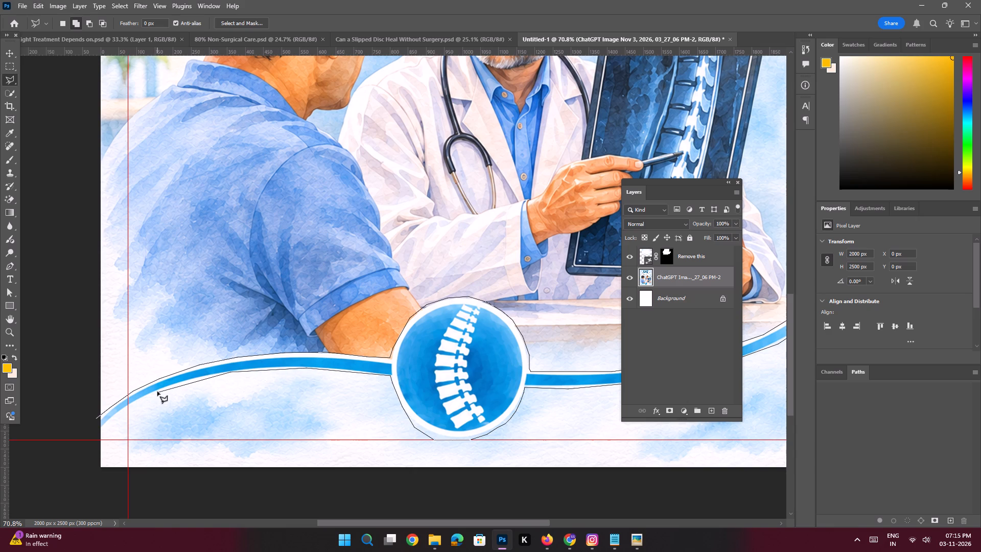
left_click(158, 391)
left_click(112, 420)
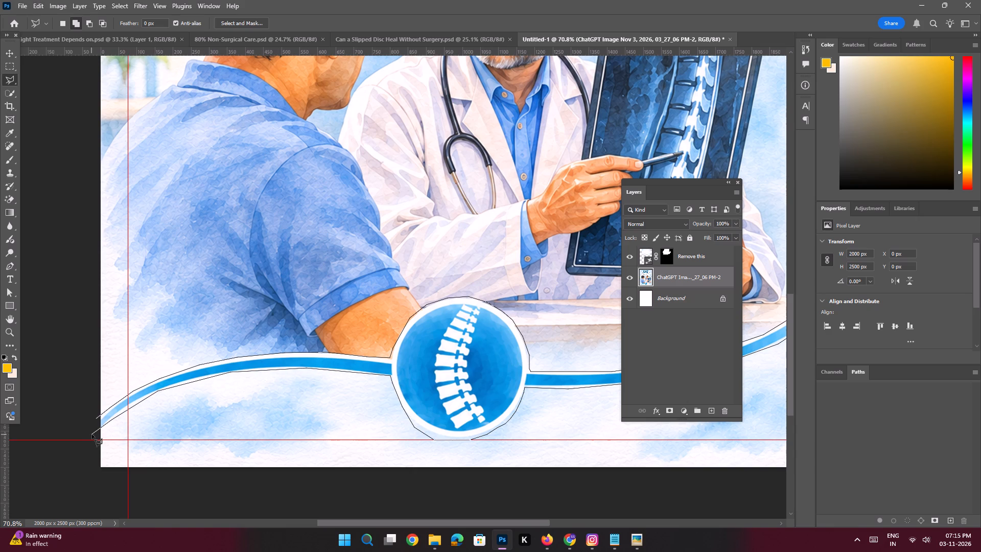
left_click(92, 434)
double_click(97, 418)
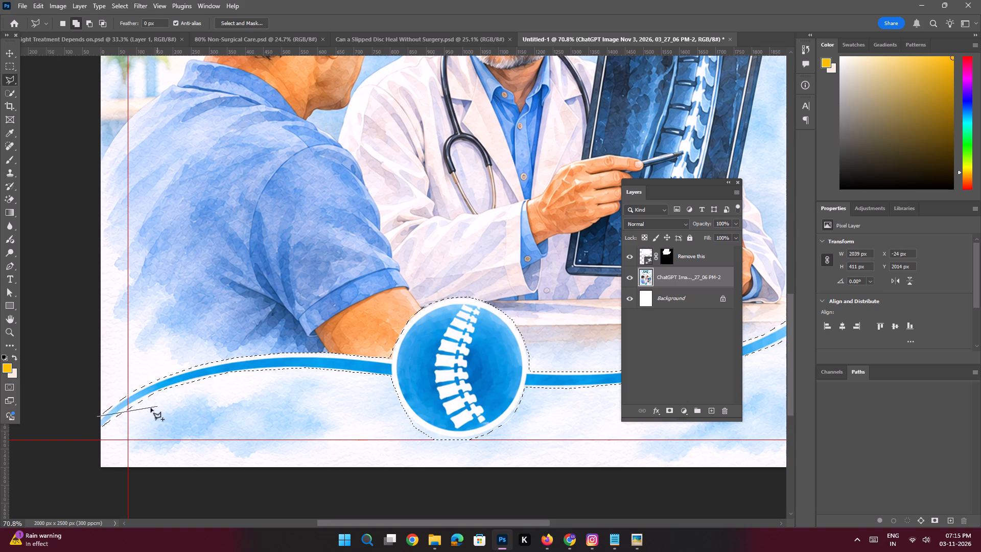
left_click(99, 417)
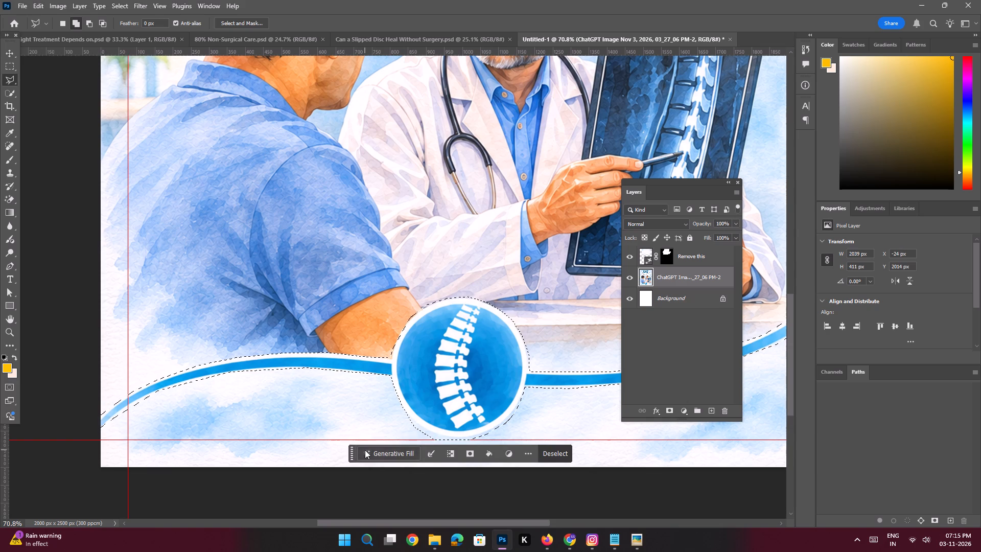
left_click(365, 450)
type("Remove this")
key("space")
key("Return")
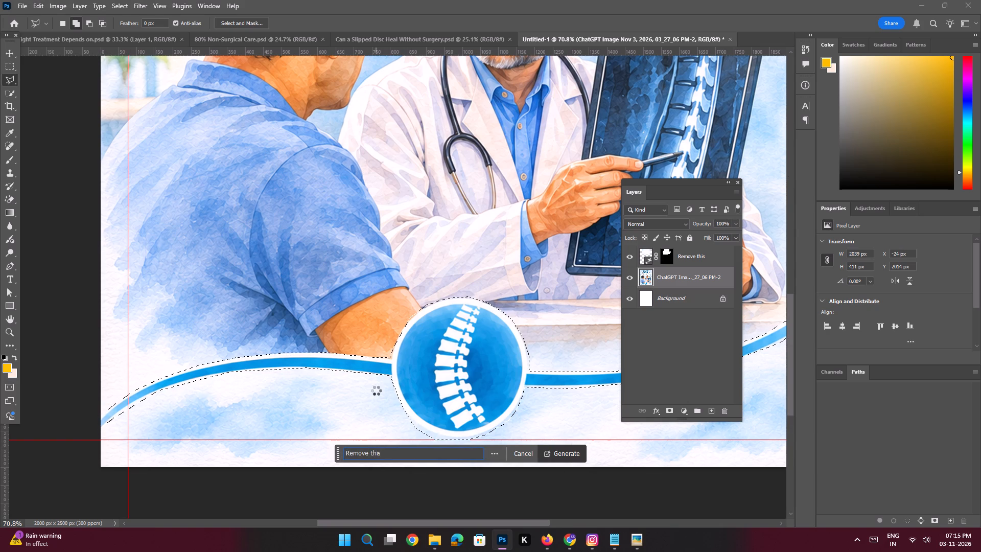
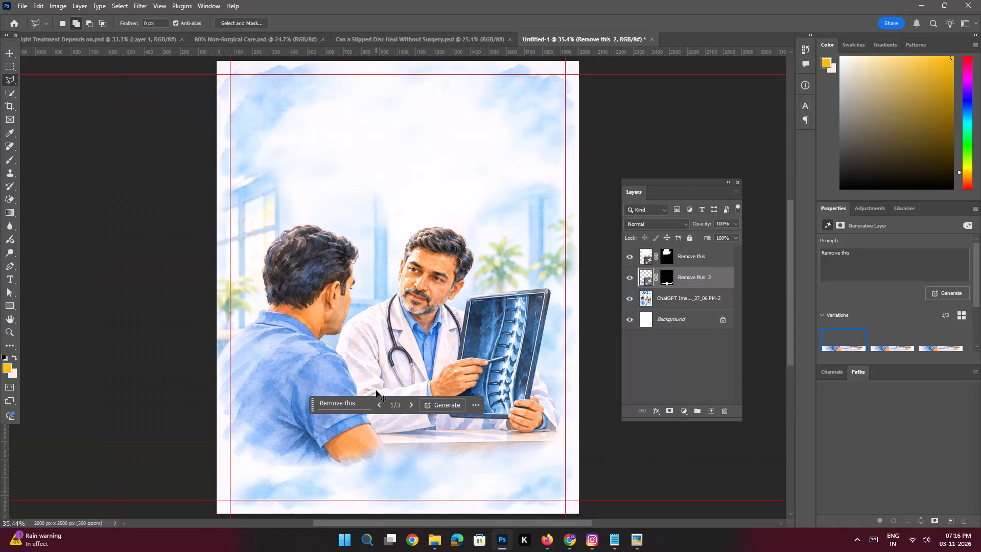
Combine the two "Remove this" generative layers and the ChatGPT artwork layer into one smart object.
key("ctrl+0")
key("ctrl+0")
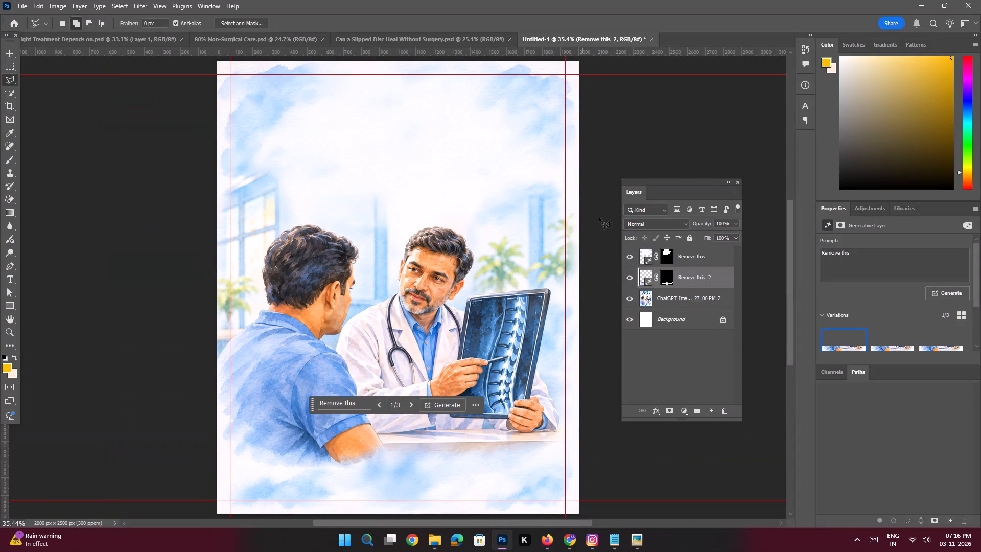
left_click(662, 298)
left_click(675, 255, "shift")
right_click(675, 254)
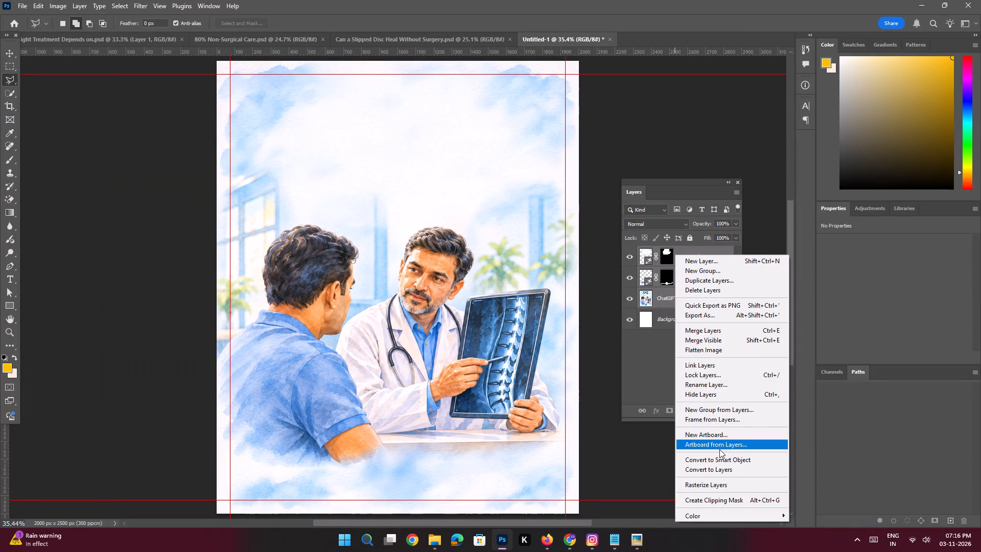
left_click(722, 461)
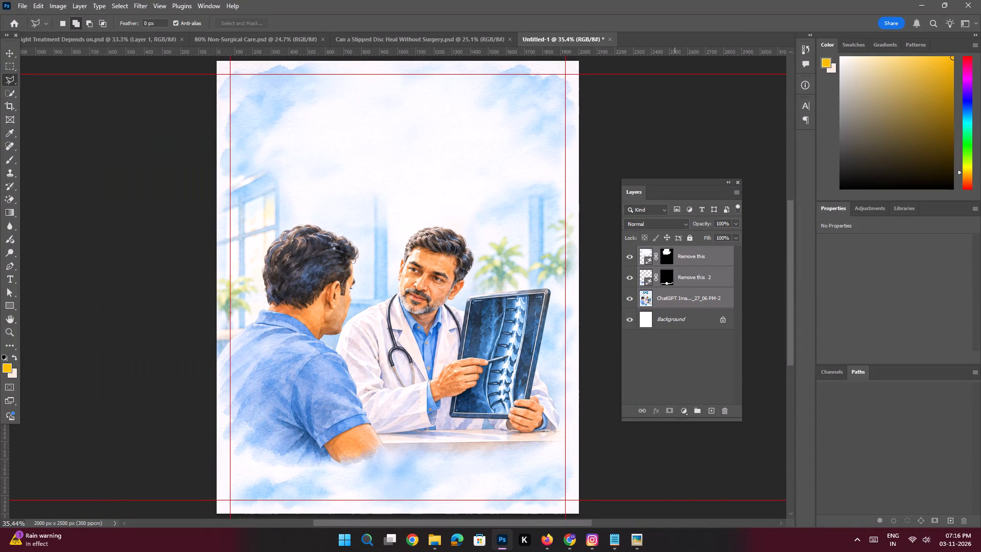
key("space")
key("space")
key("space")
key("space")
key("space")
key("space")
key("space")
key("space")
key("space")
key("space")
left_click_drag(457, 171, 459, 179)
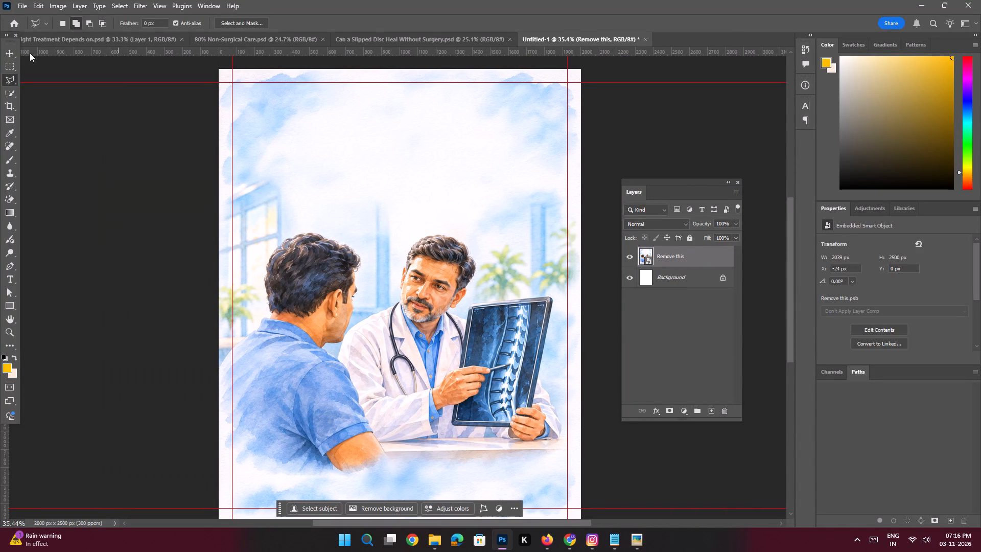
Copy the Apollo Hospitals logo layer from Can a Slipped Disc Heal Without Surgery.psd into the Untitled-1 post.
left_click(10, 52)
left_click(63, 131)
left_click(387, 42)
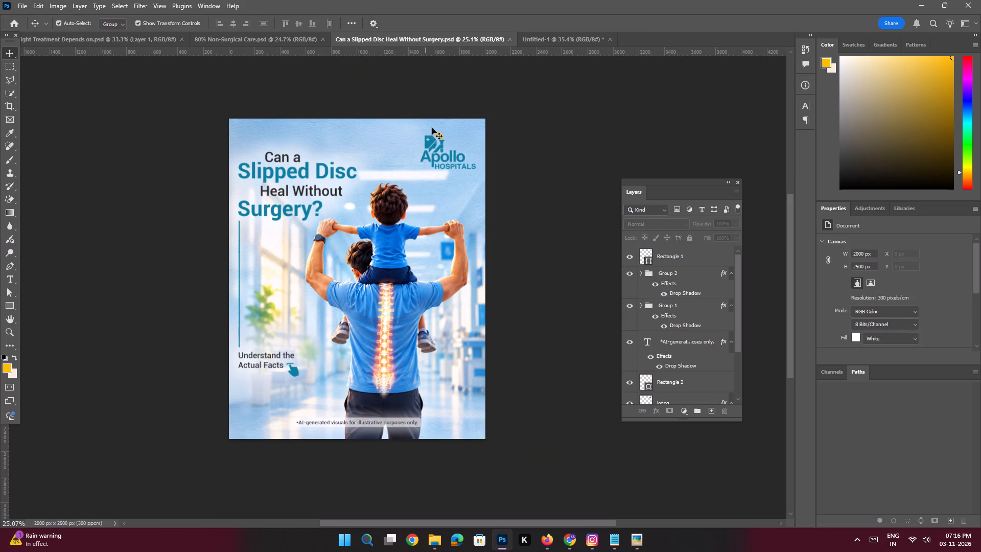
left_click(432, 145)
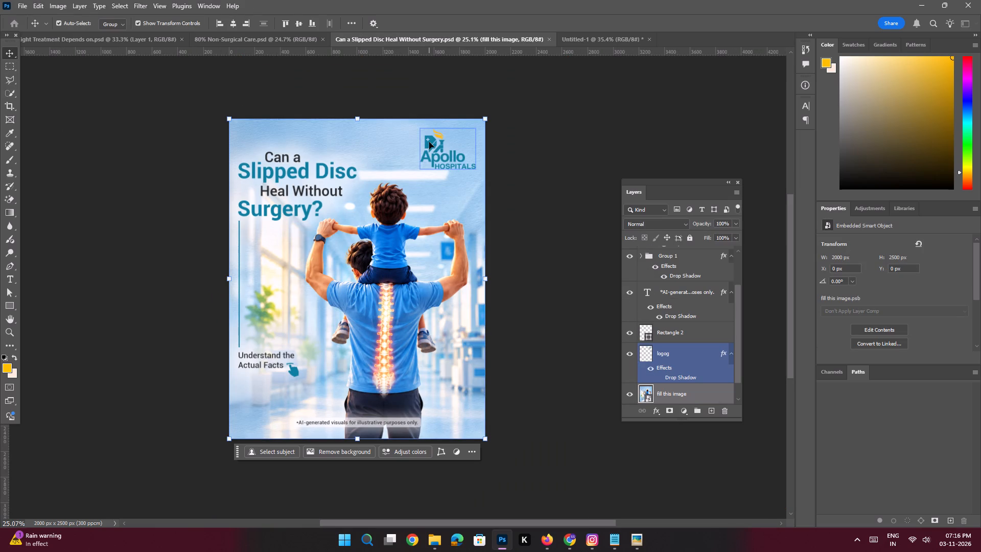
left_click(429, 142)
left_click_drag(663, 357, 609, 149)
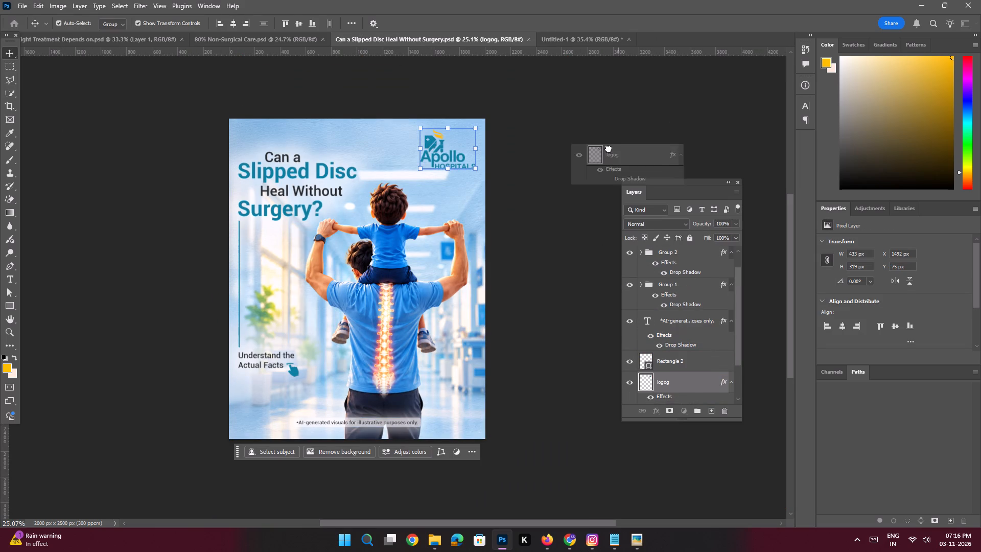
left_click_drag(609, 149, 502, 111)
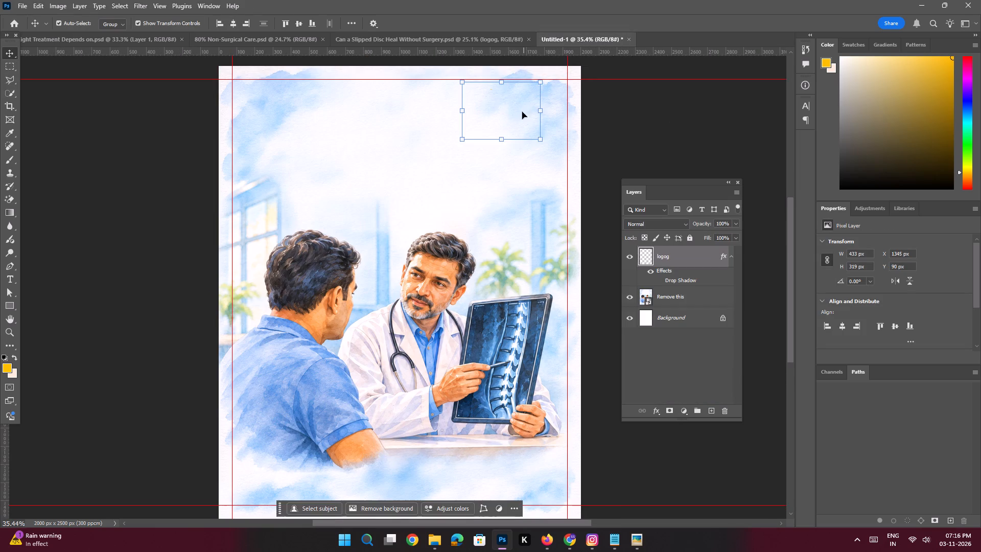
Move the logo into the canvas's upper-right corner so it meets the top and right margin guides.
key("ctrl+space")
key("ctrl+space")
key("ctrl+space")
key("ctrl+space")
key("ctrl+space")
key("ctrl+space")
key("ctrl+space")
key("ctrl+space")
left_click_drag(510, 106, 532, 153, "ctrl")
left_click_drag(540, 125, 481, 204)
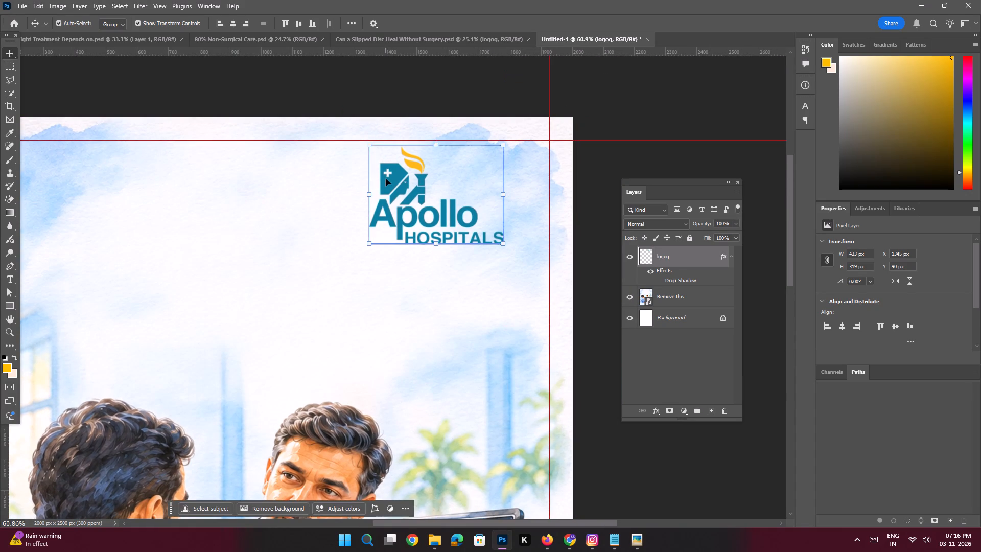
left_click_drag(386, 179, 429, 174)
Copy the "20% May Need Surgery" text group from 80% Non-Surgical Care.psd into the area above the two men in Untitled-1.
key("space")
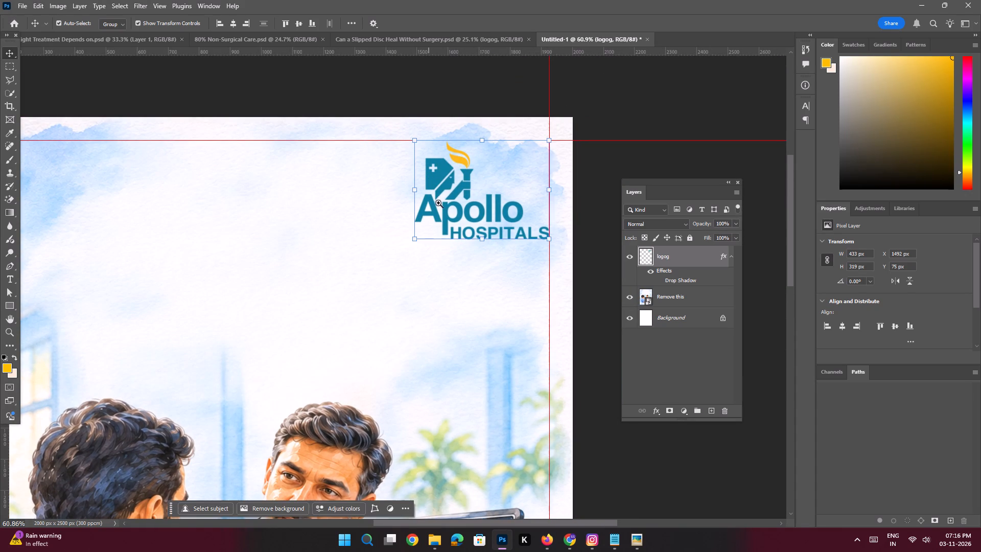
left_click_drag(438, 204, 391, 192, "ctrl")
left_click_drag(416, 208, 375, 195, "ctrl")
left_click_drag(375, 248, 396, 217)
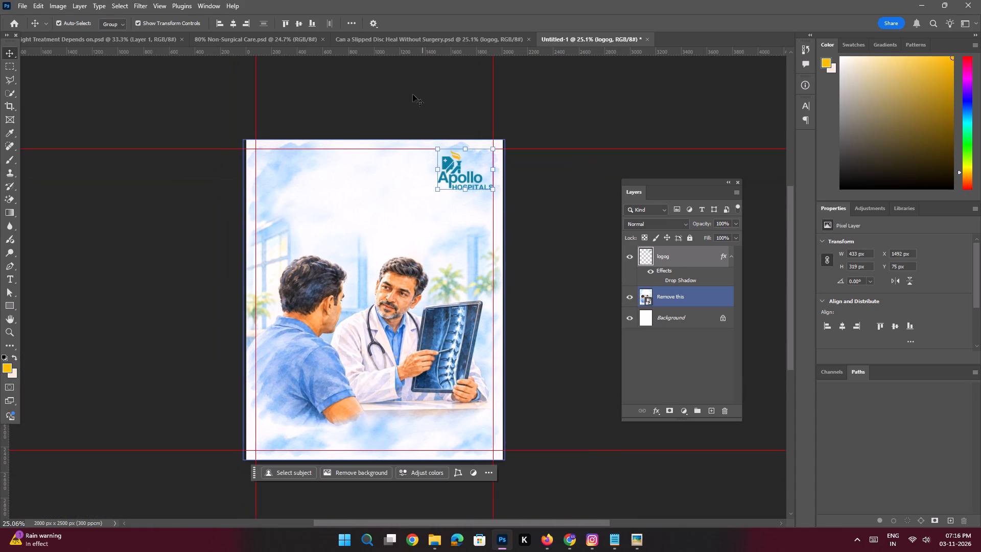
left_click(415, 46)
key("space")
key("space")
key("space")
key("space")
key("space")
key("space")
left_click(418, 249)
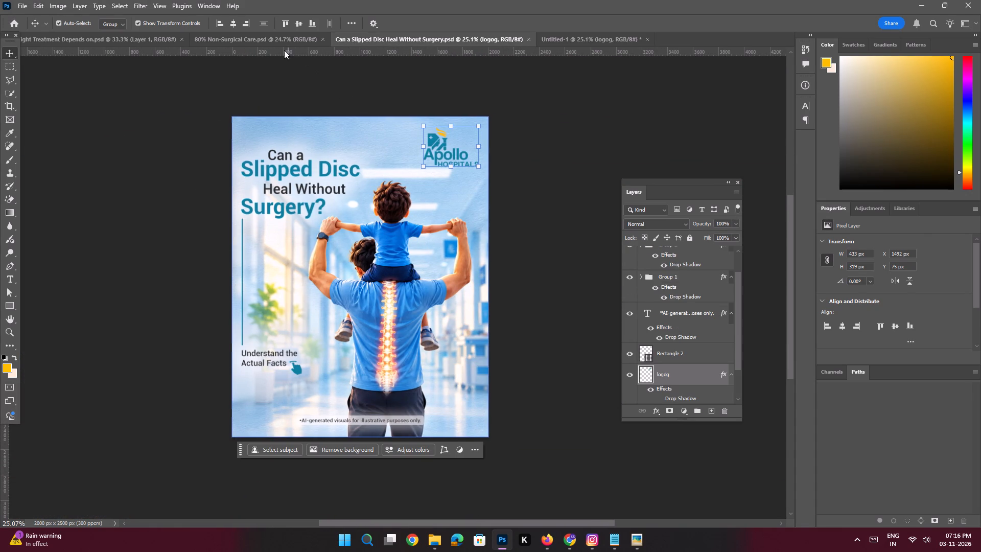
left_click(284, 50)
left_click(279, 41)
left_click(371, 334)
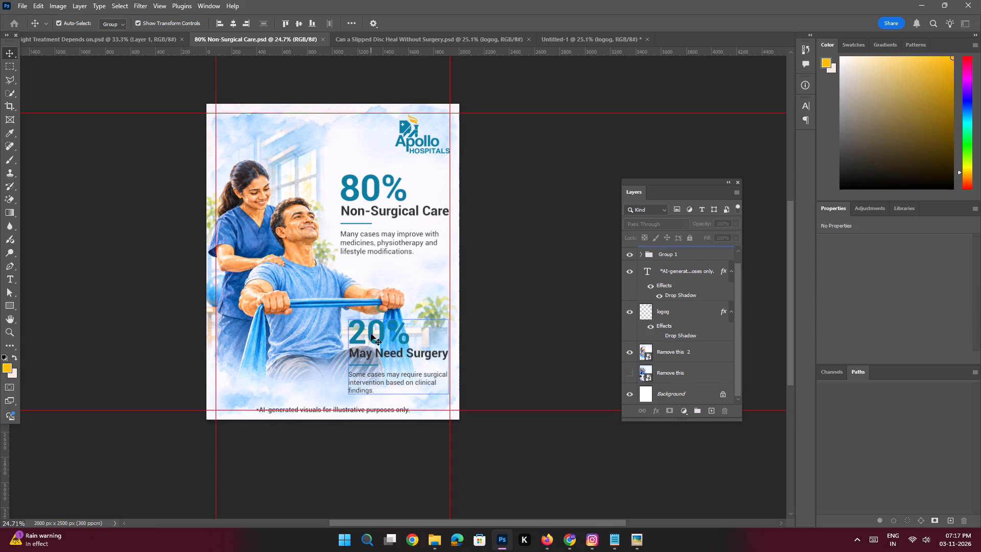
left_click_drag(671, 252, 599, 35)
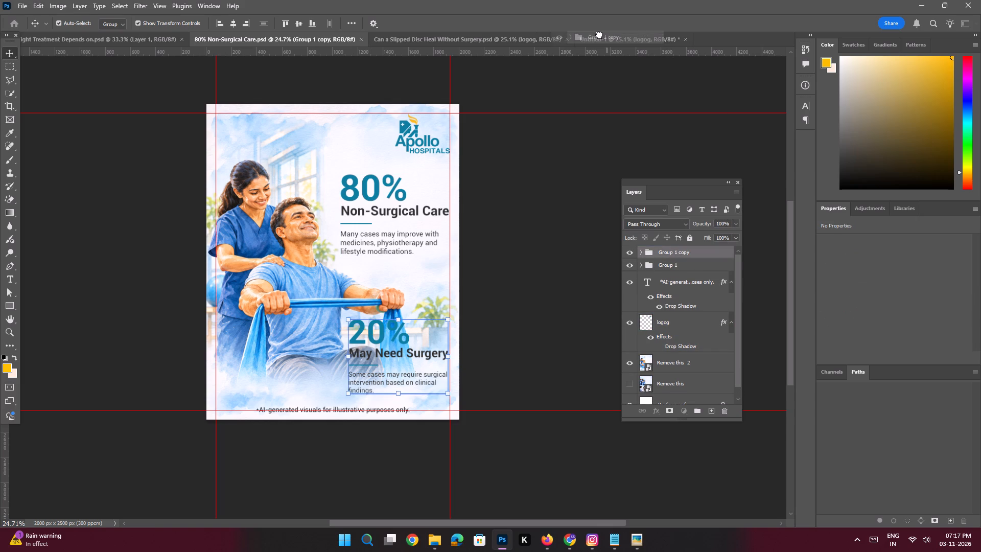
left_click_drag(599, 35, 363, 201)
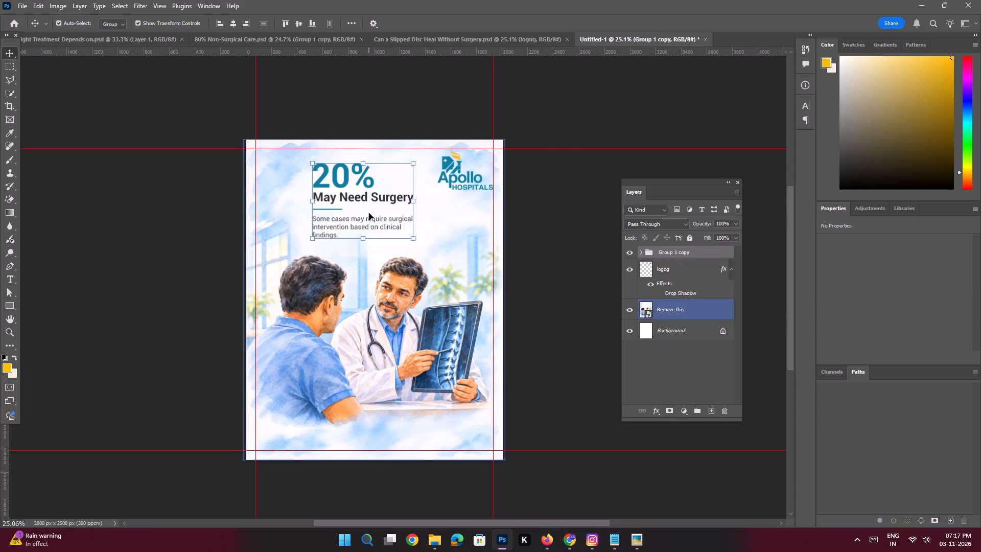
Scale the "20% May Need Surgery" text group to 101.30% and place it beside the logo above the men.
left_click_drag(355, 199, 361, 207)
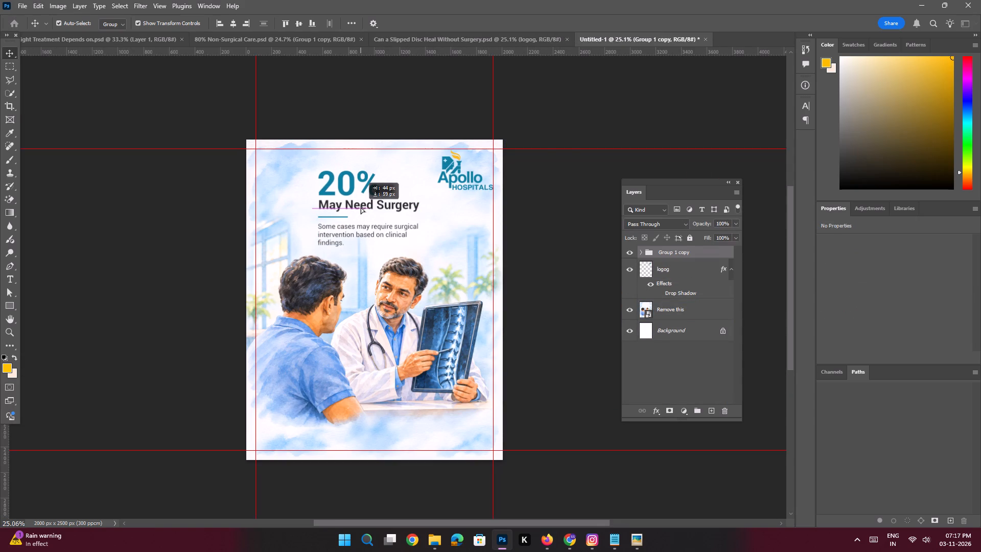
left_click_drag(361, 207, 358, 206)
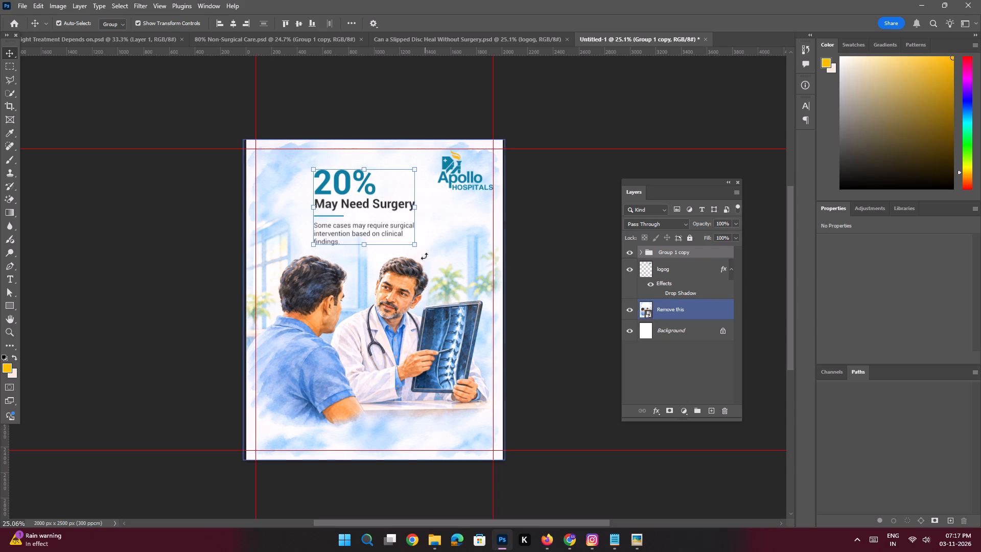
left_click(416, 247)
left_click_drag(359, 205, 346, 200)
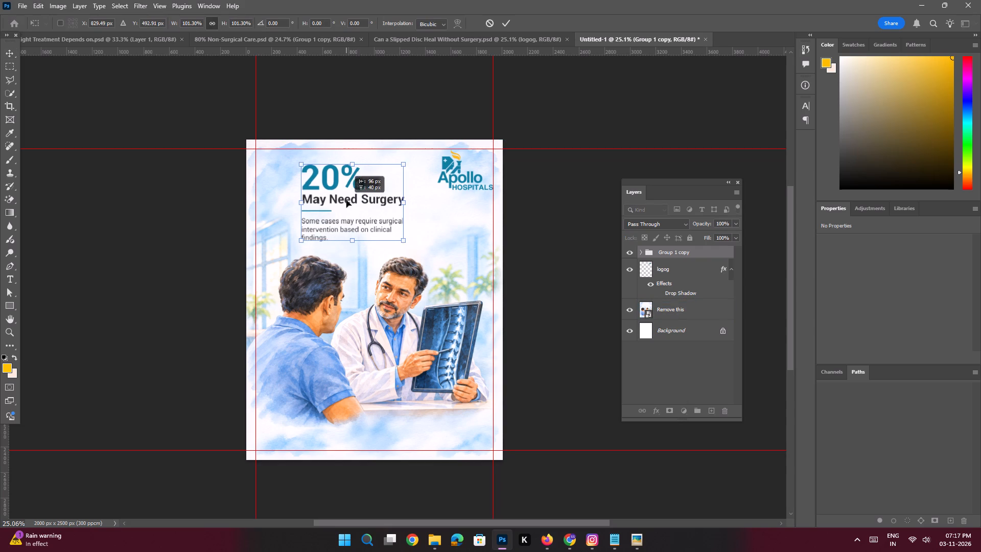
left_click_drag(346, 200, 365, 200)
key("Return")
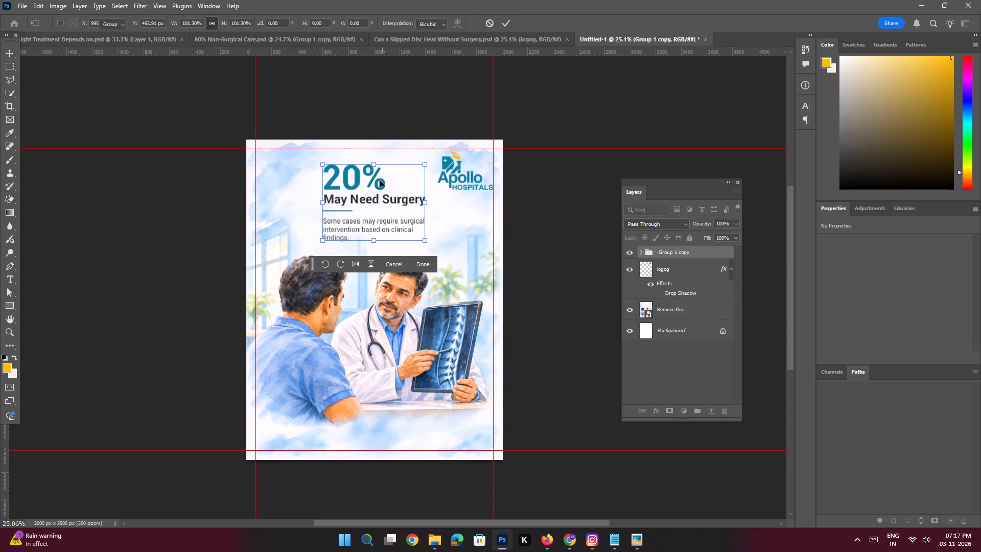
Lower the 20% text group slightly, keeping it centred on the canvas above the two men.
key("ctrl+space")
key("ctrl+space")
key("ctrl+space")
key("ctrl+space")
key("ctrl+space")
key("ctrl+space")
key("ctrl+space")
key("ctrl+space")
key("ctrl+space")
key("ctrl+space")
key("ctrl+space")
key("ctrl+space")
key("ctrl+space")
left_click_drag(369, 178, 396, 216, "ctrl")
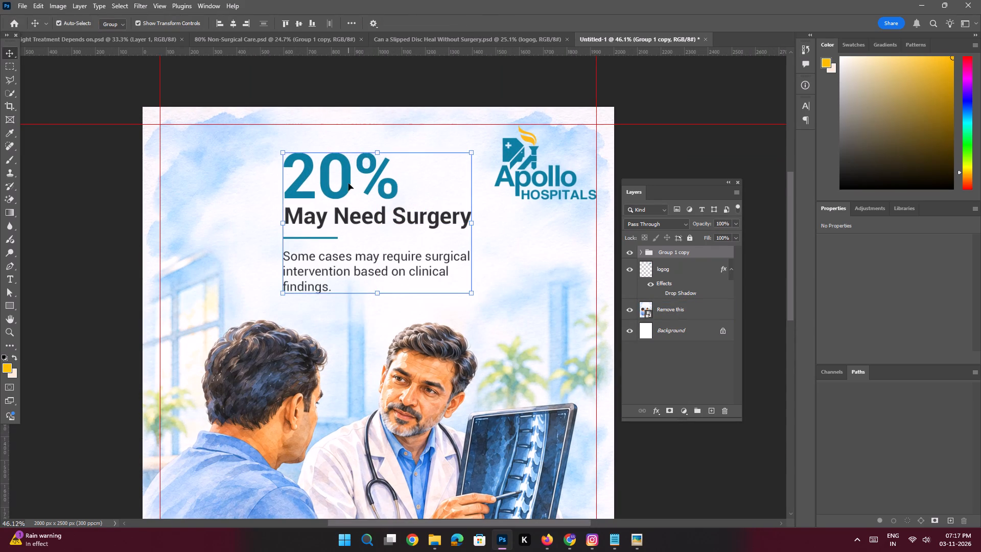
left_click_drag(348, 183, 348, 198, "shift")
key("ctrl+space")
key("ctrl+space")
key("ctrl+space")
left_click_drag(395, 205, 364, 198, "ctrl")
left_click(152, 223)
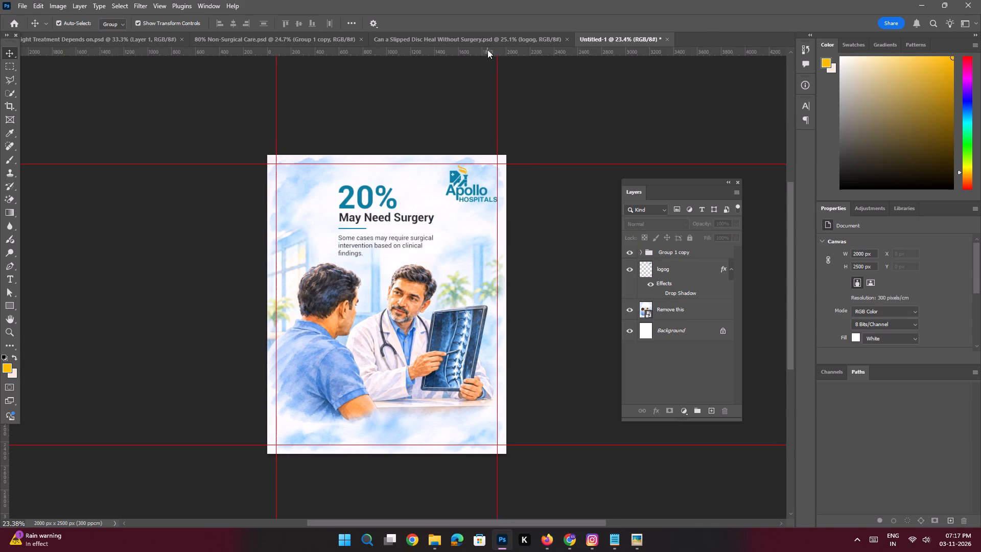
Copy the "*AI-generated visuals for illustrative purposes only." text layer from the Slipped Disc post to the bottom of Untitled-1.
left_click(488, 35)
key("space")
key("ctrl+space")
key("ctrl+space")
key("ctrl+space")
key("ctrl+space")
key("ctrl+space")
key("ctrl+space")
key("ctrl+space")
key("ctrl+space")
key("ctrl+space")
key("ctrl+space")
key("ctrl+space")
key("ctrl+space")
key("ctrl+space")
key("ctrl+space")
key("ctrl+space")
key("ctrl+space")
key("ctrl+space")
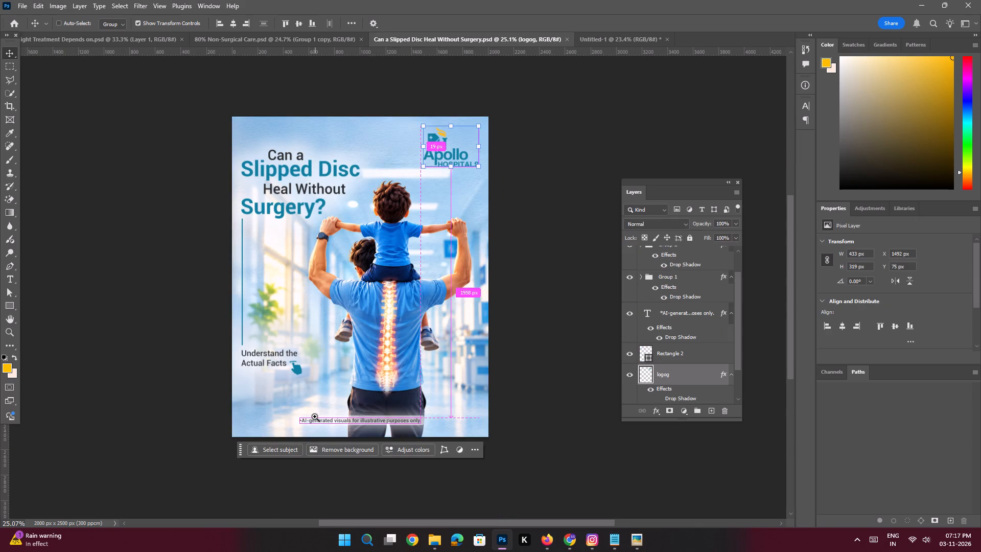
left_click_drag(315, 417, 360, 447, "ctrl")
left_click(348, 426)
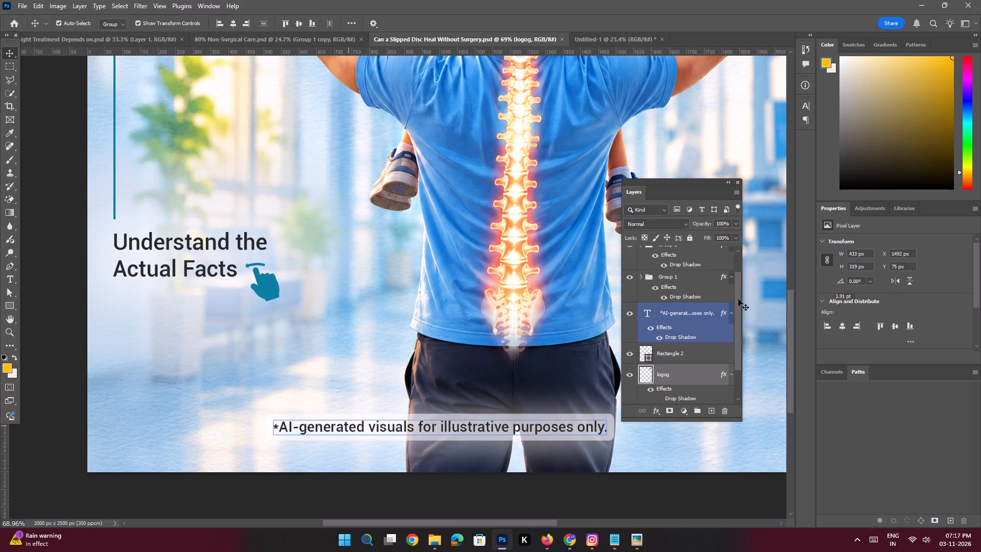
left_click_drag(690, 311, 717, 124)
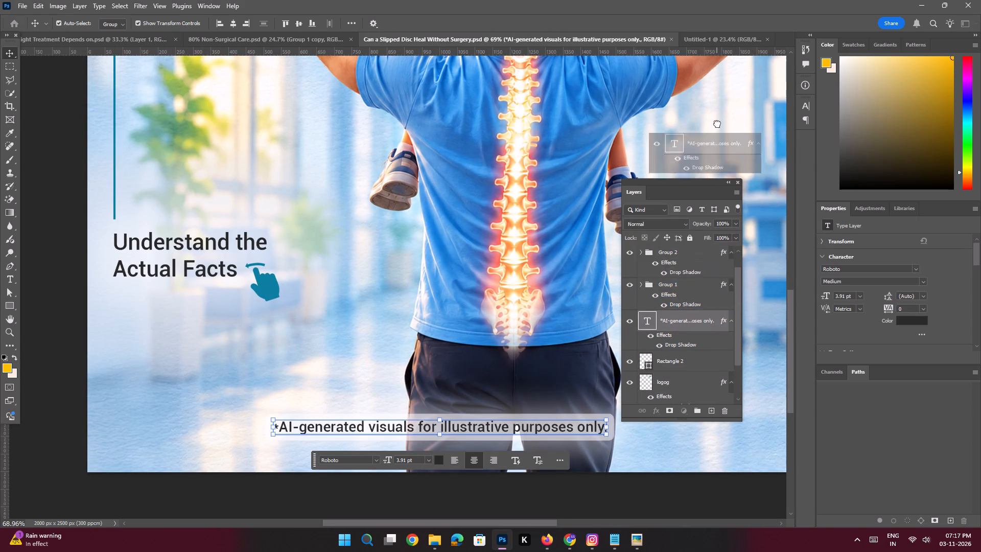
left_click_drag(717, 124, 416, 426)
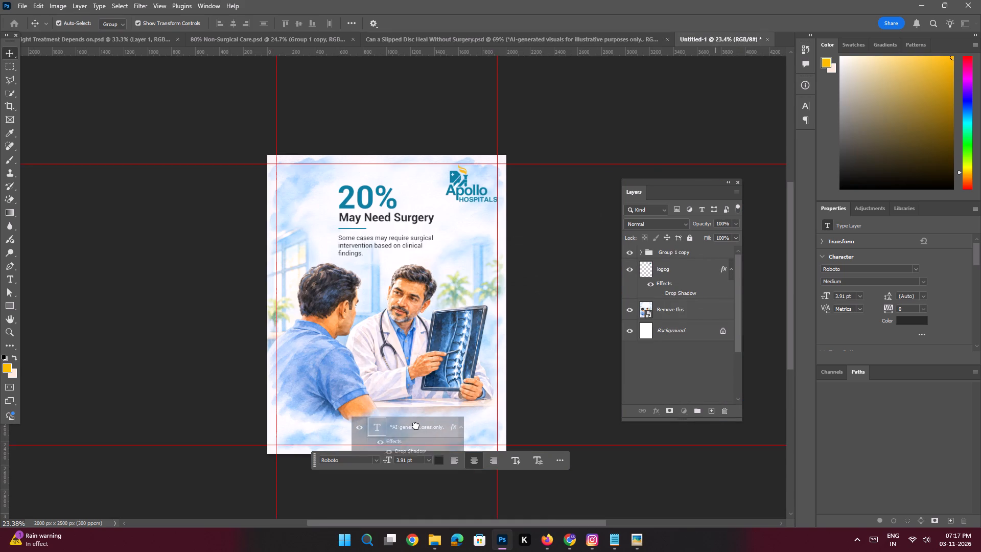
left_click_drag(416, 426, 410, 428)
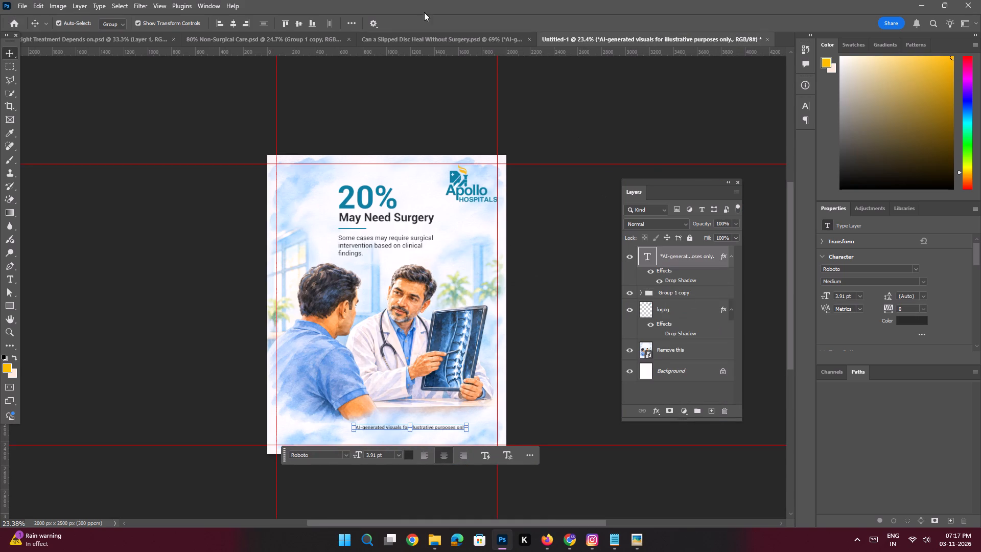
Centre the AI disclaimer horizontally on the canvas and shift it down to just above the bottom margin guide.
double_click(236, 24)
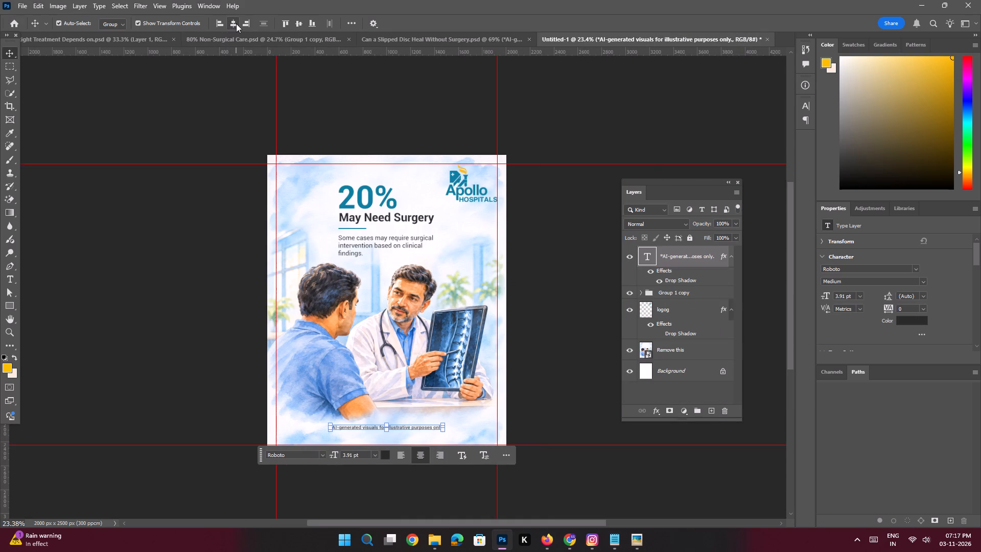
key("shift+Down")
key("shift+Down")
key("shift+Down")
key("shift+Down")
key("shift+Down")
key("shift+Down")
key("shift+Down")
key("shift+Down")
key("shift+Down")
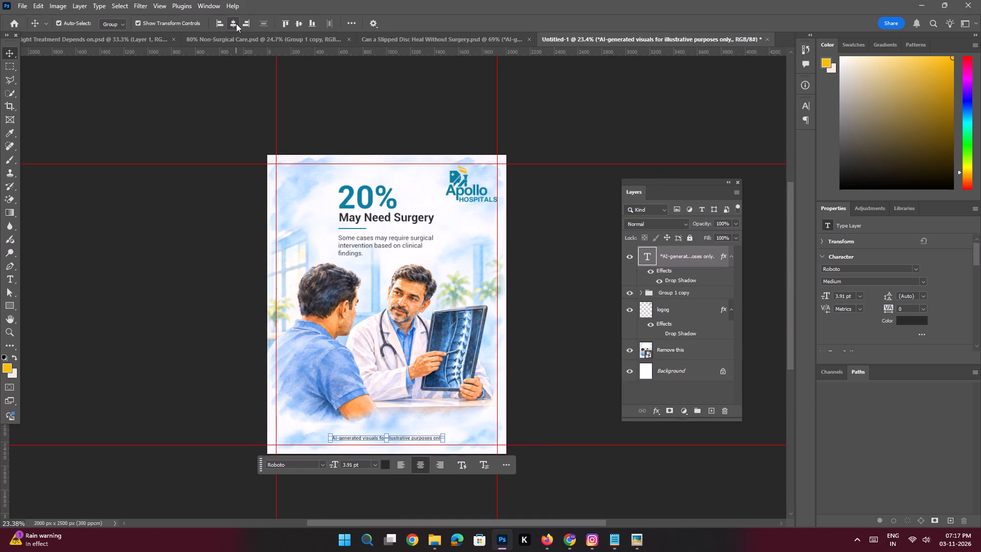
key("shift+Down")
key("shift+Down")
key("shift+Up")
key("shift+Up")
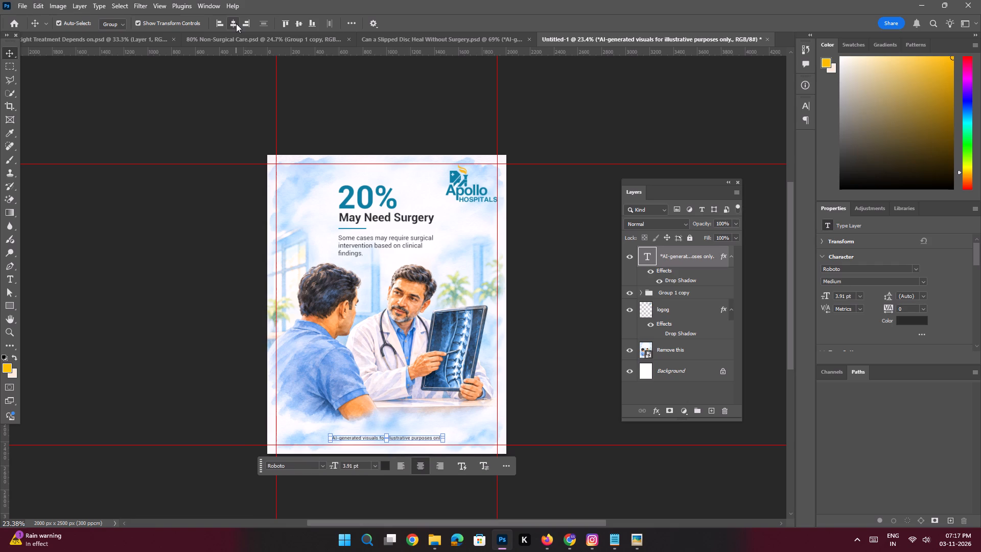
Switch the Move tool's auto-select to Layer and copy the headline text "May Need Surgery" from the text group.
key("ctrl+s")
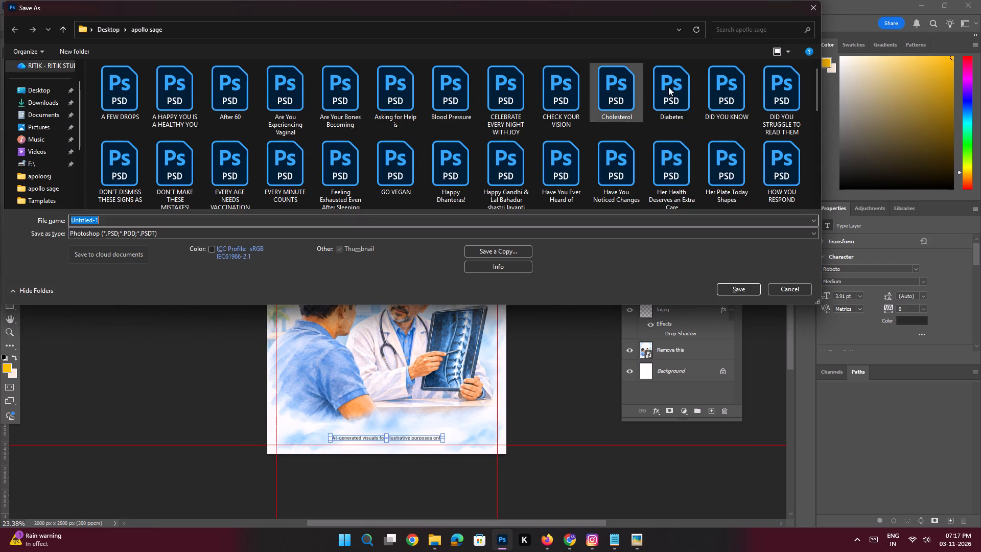
left_click(781, 288)
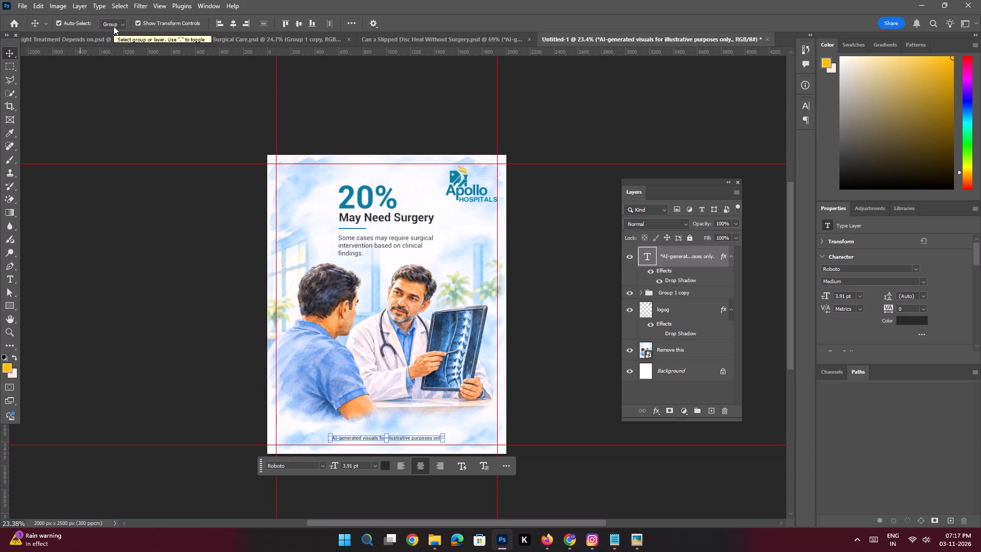
left_click(113, 26)
left_click(115, 43)
left_click(111, 202)
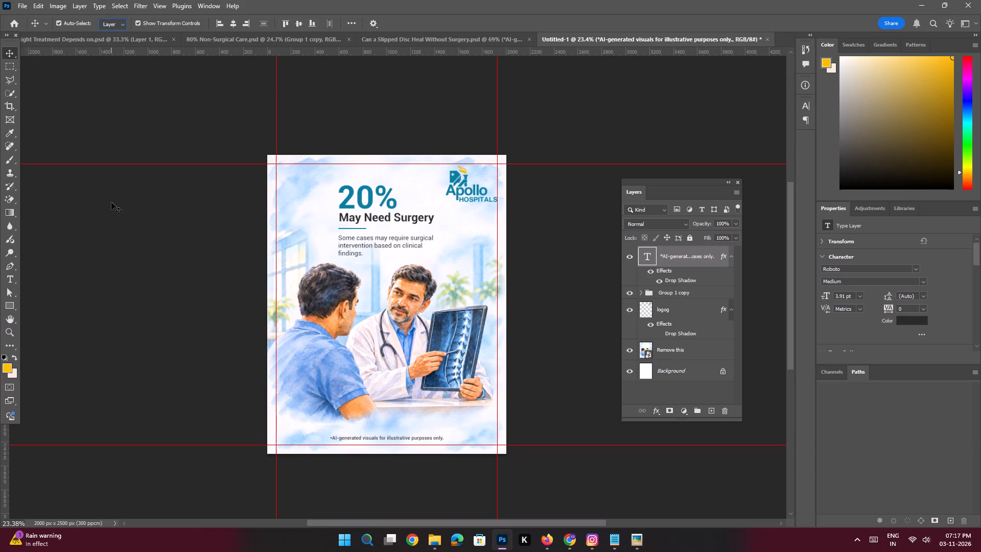
double_click(402, 218)
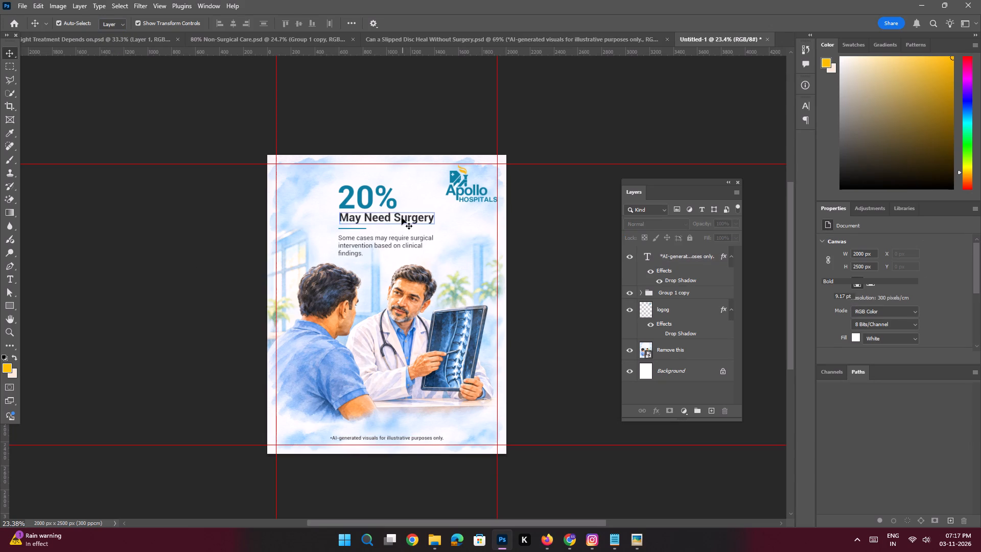
key("ctrl+c")
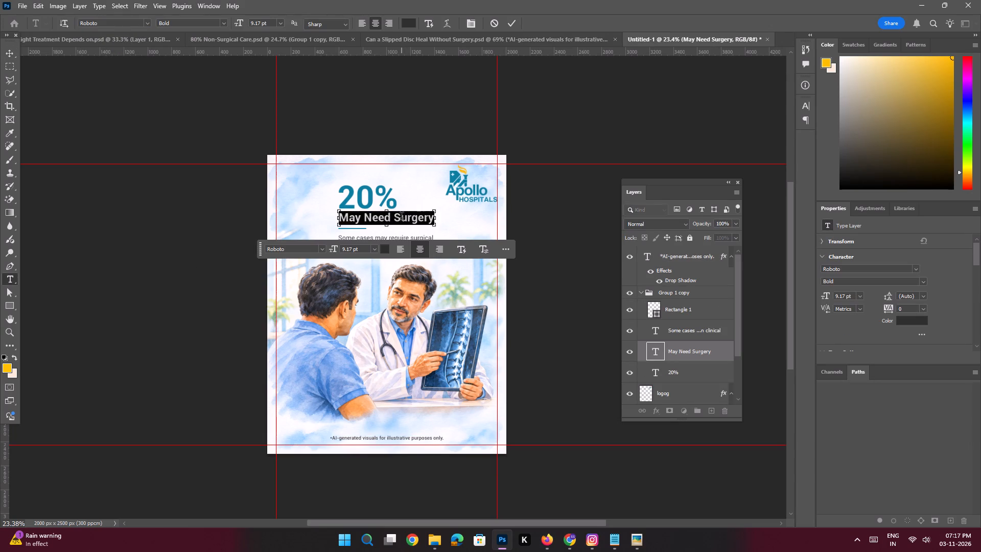
key("Return")
Save Untitled-1 as a PSD named "May Need Surgery" in the Apollo indore folder on the Desktop.
key("ctrl+s")
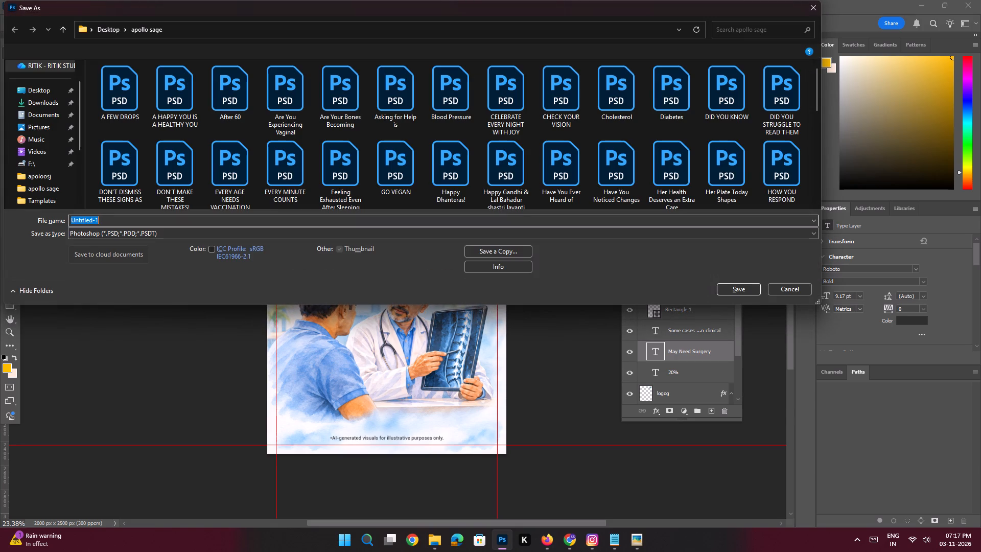
left_click(47, 87)
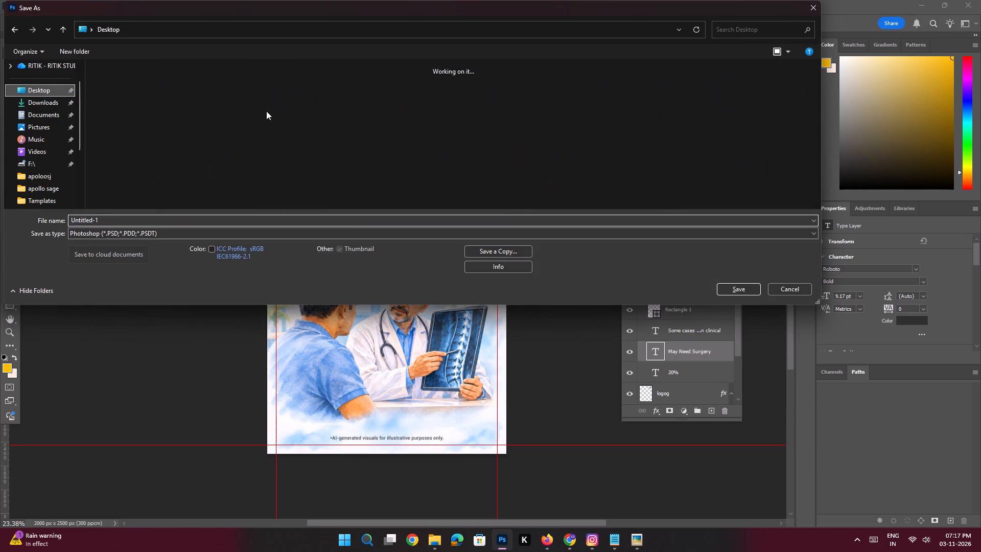
left_click(182, 113)
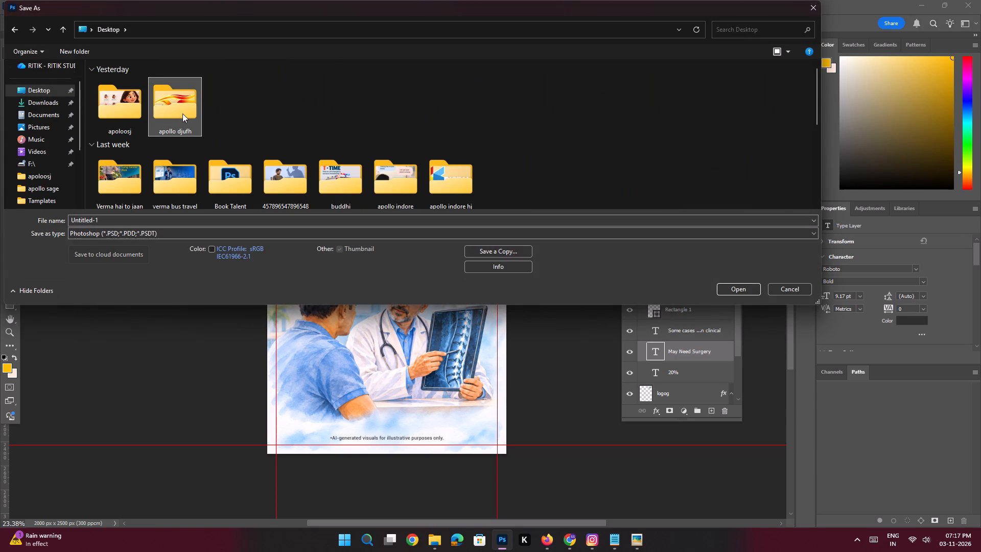
type("apollo")
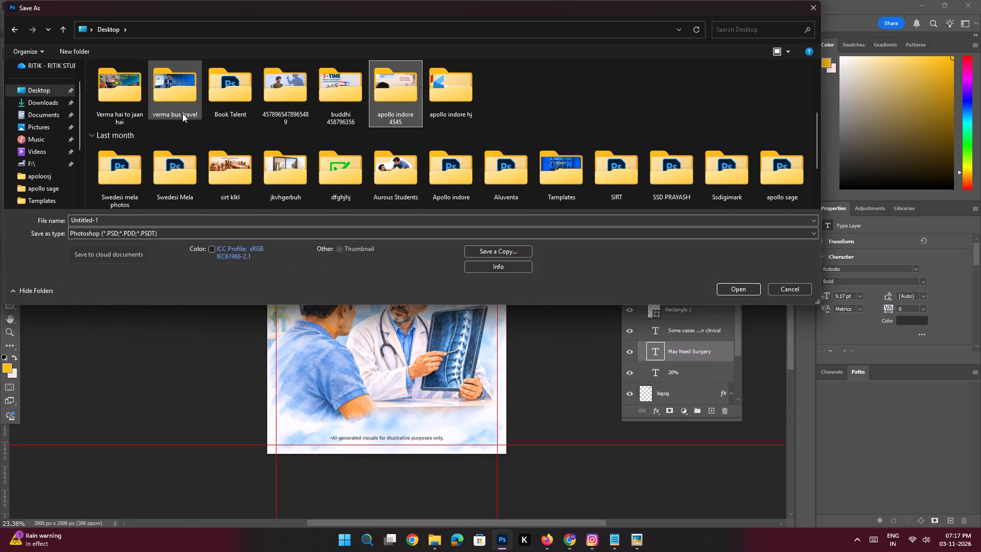
double_click(463, 170)
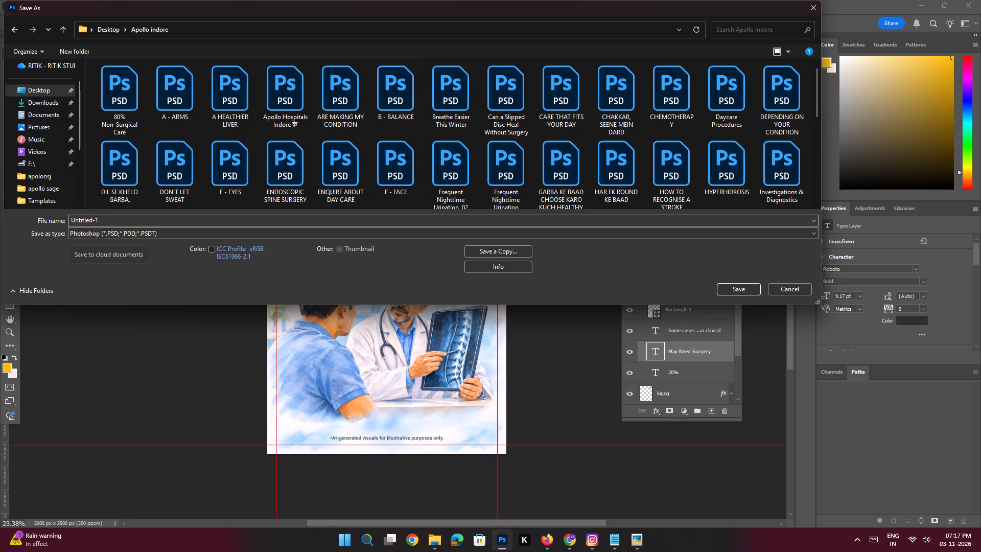
left_click(114, 219)
key("ctrl+v")
key("Return")
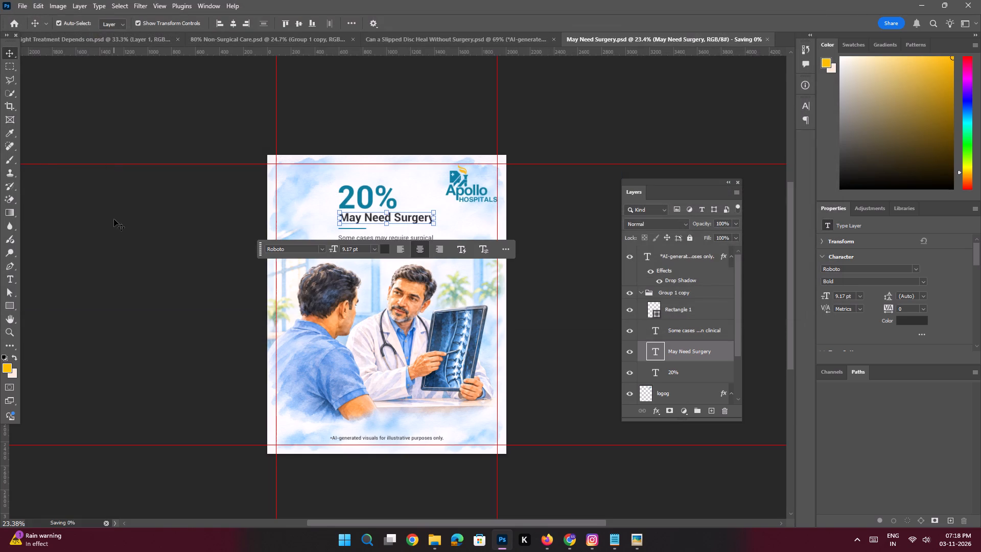
Look over the Slipped Disc, 80% Non-Surgical Care and May Need Surgery posts in full to compare their layouts.
left_click(393, 37)
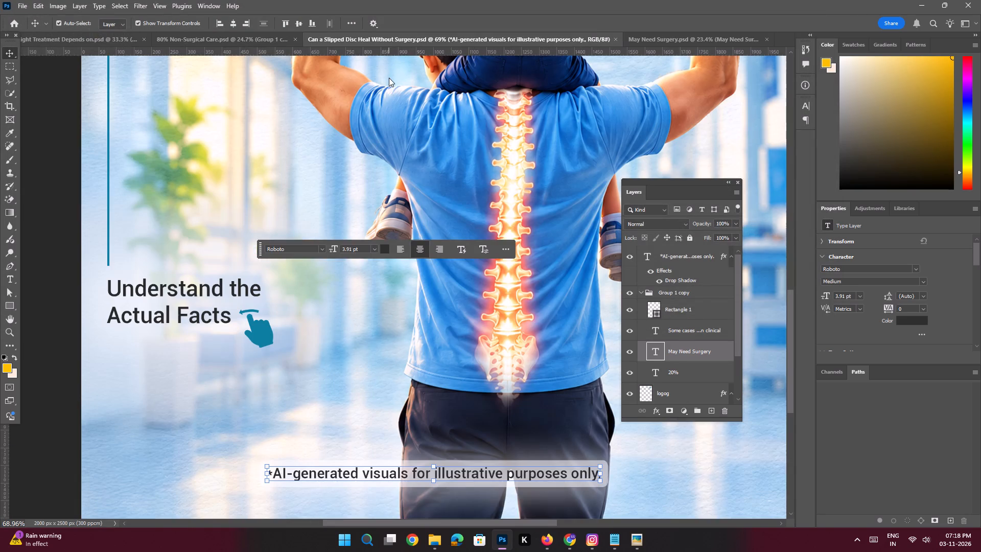
key("ctrl+space")
key("ctrl+space")
key("ctrl+space")
key("ctrl+space")
key("ctrl+space")
key("ctrl+space")
key("ctrl+space")
key("ctrl+space")
key("ctrl+space")
key("ctrl+space")
key("ctrl+space")
key("ctrl+space")
key("ctrl+space")
key("ctrl+space")
key("ctrl+space")
key("ctrl+space")
key("ctrl+space")
key("ctrl+space")
key("ctrl+space")
key("ctrl+space")
left_click_drag(377, 180, 344, 172, "ctrl")
left_click_drag(393, 136, 388, 338)
left_click_drag(417, 278, 400, 274, "ctrl")
left_click(232, 45)
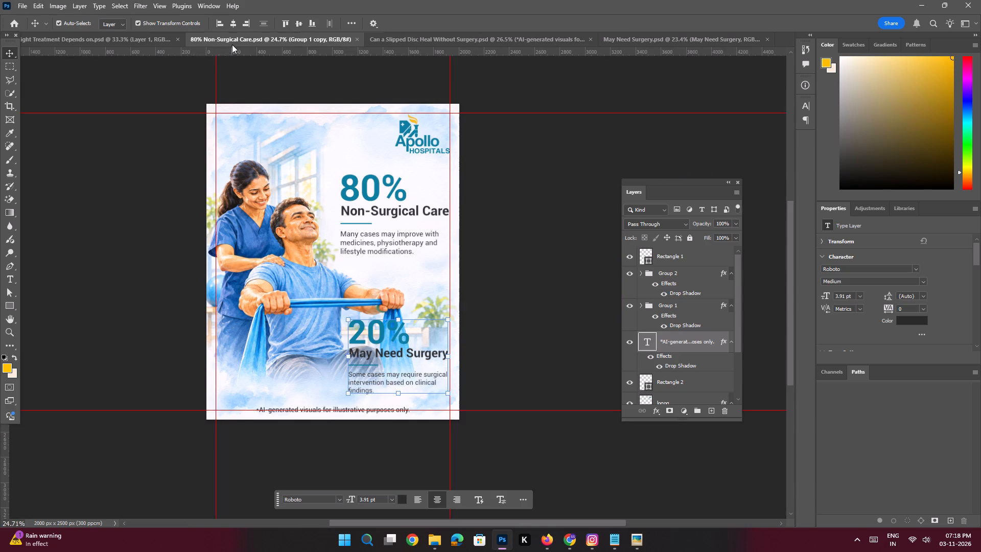
left_click(400, 42)
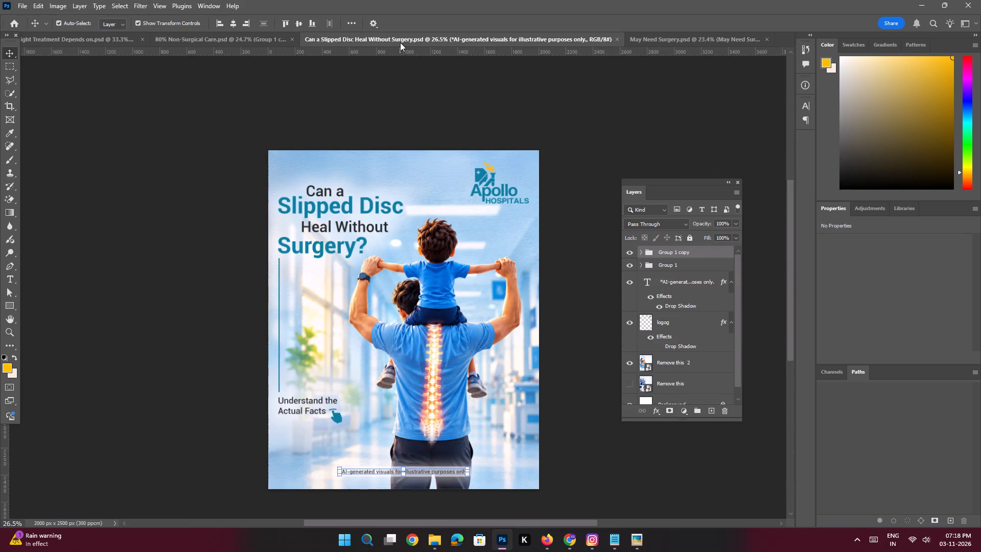
left_click(639, 42)
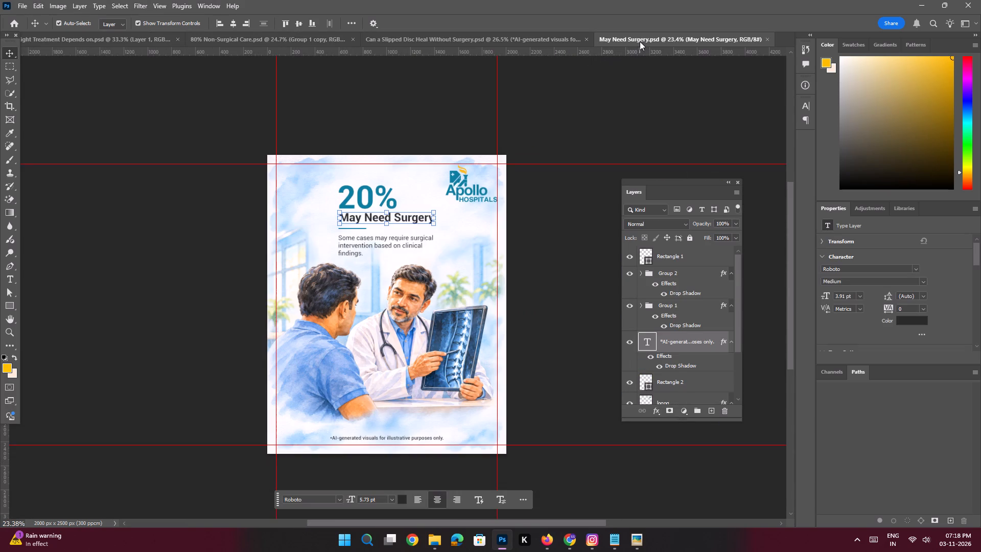
left_click(532, 43)
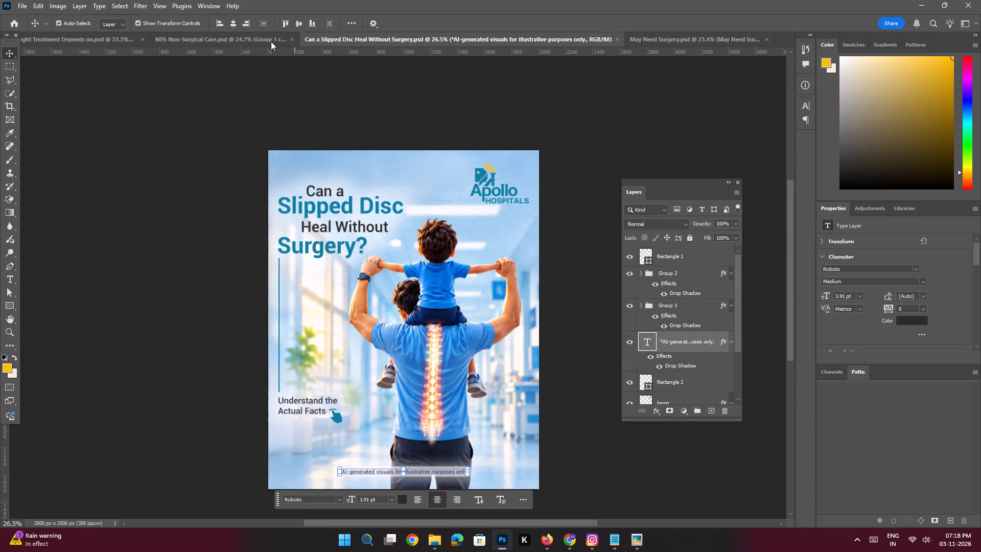
Hide the "20% May Need Surgery" text group in the 80% Non-Surgical Care post and save the file.
left_click(271, 41)
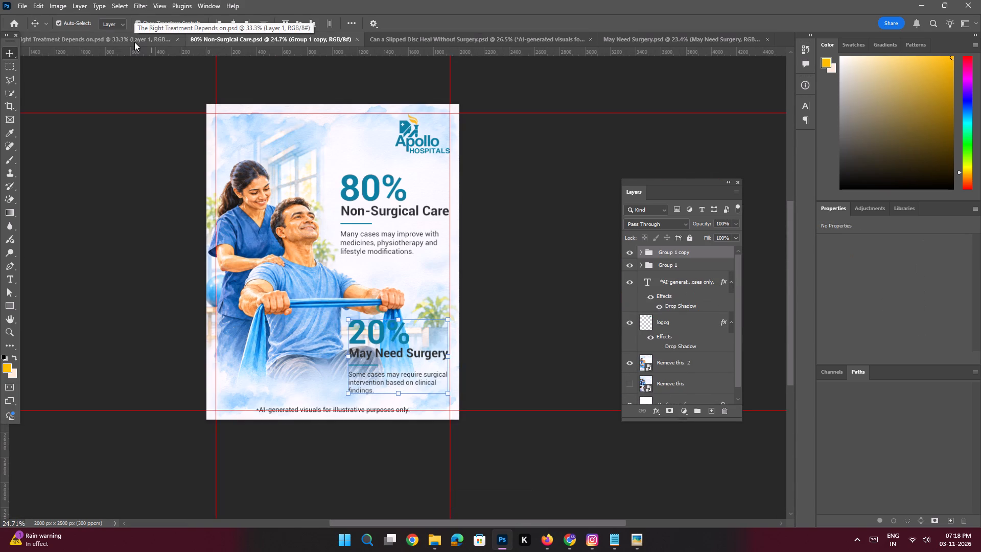
left_click(631, 256)
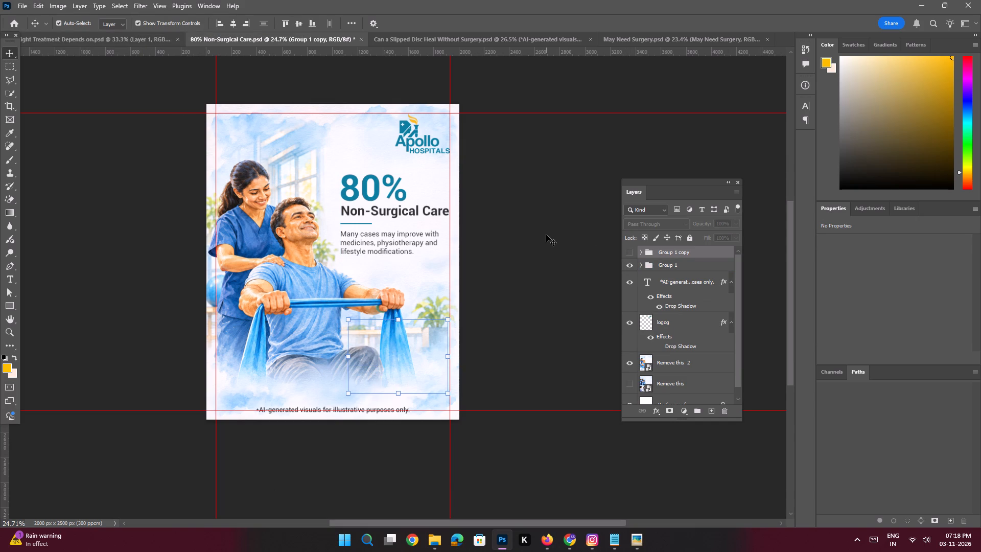
left_click(546, 235)
key("space")
key("space")
key("space")
key("space")
key("space")
key("space")
key("space")
key("space")
key("space")
left_click(477, 214)
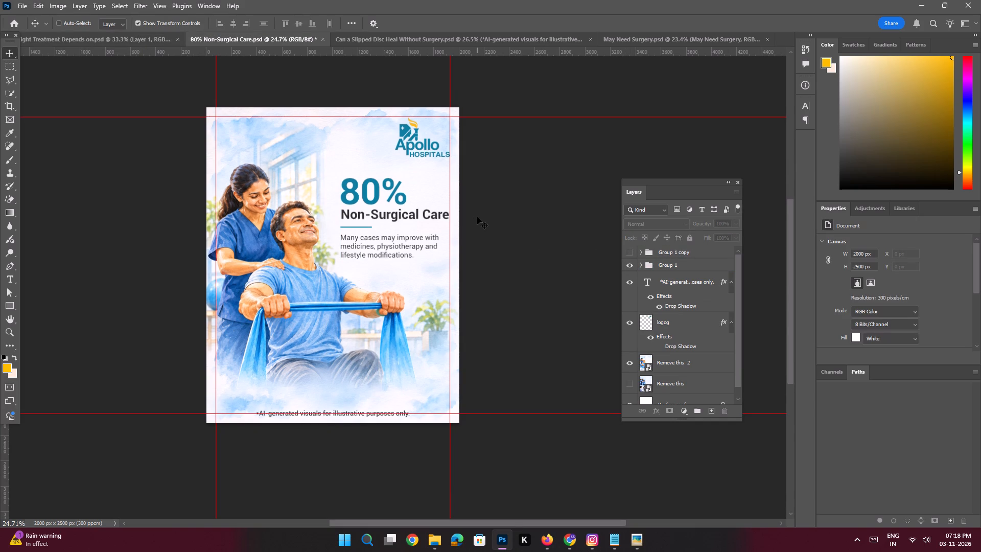
key("ctrl+s")
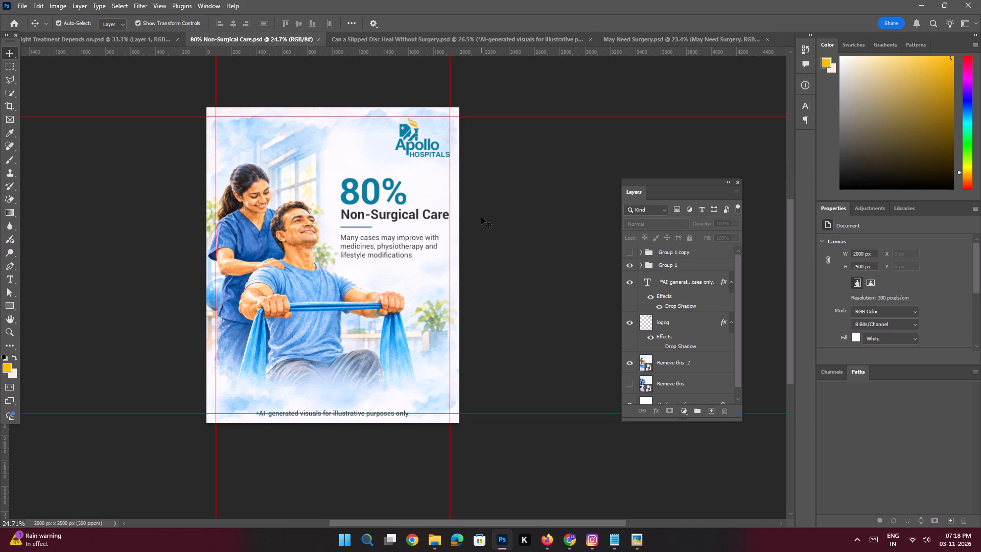
Deselect the headline layer in the May Need Surgery post and save the file again.
left_click(623, 41)
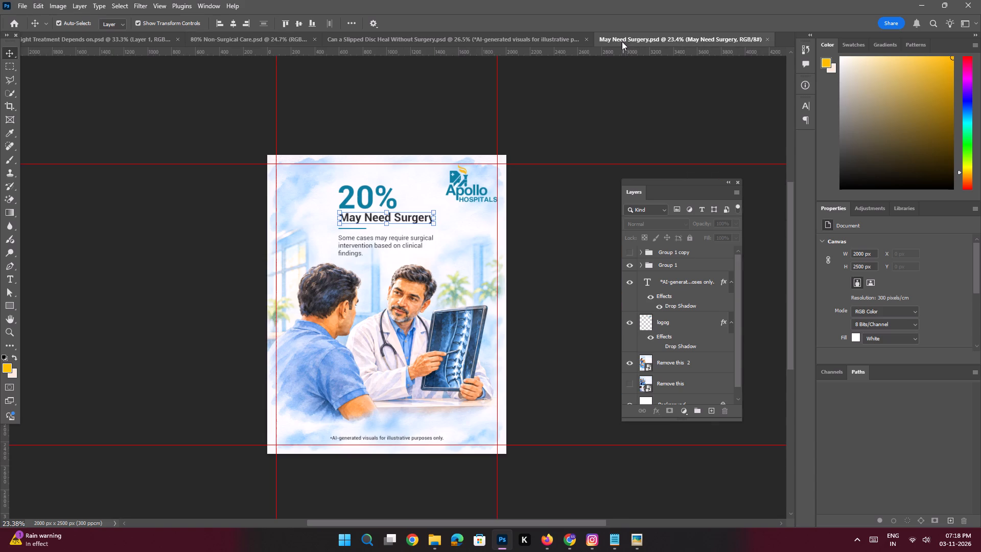
left_click(552, 195)
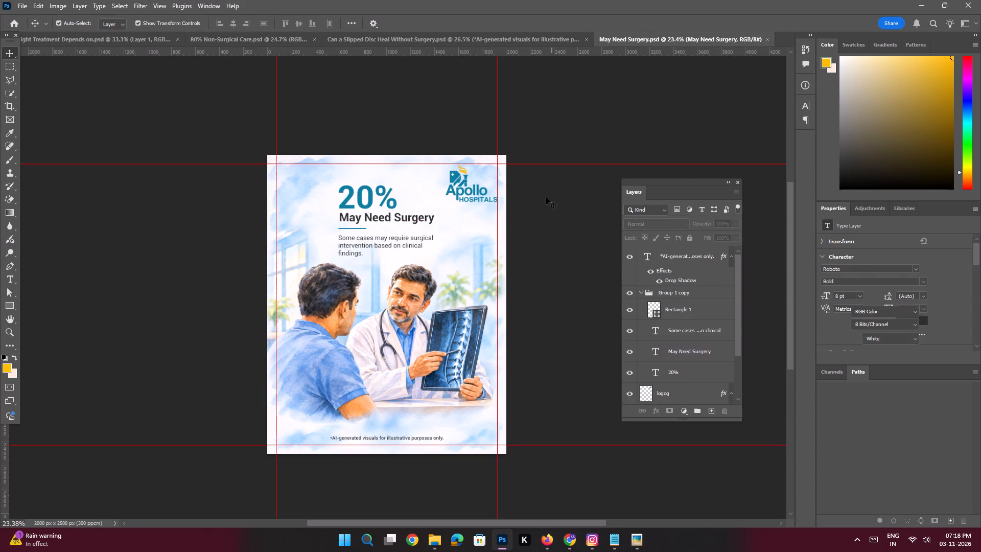
key("ctrl+s")
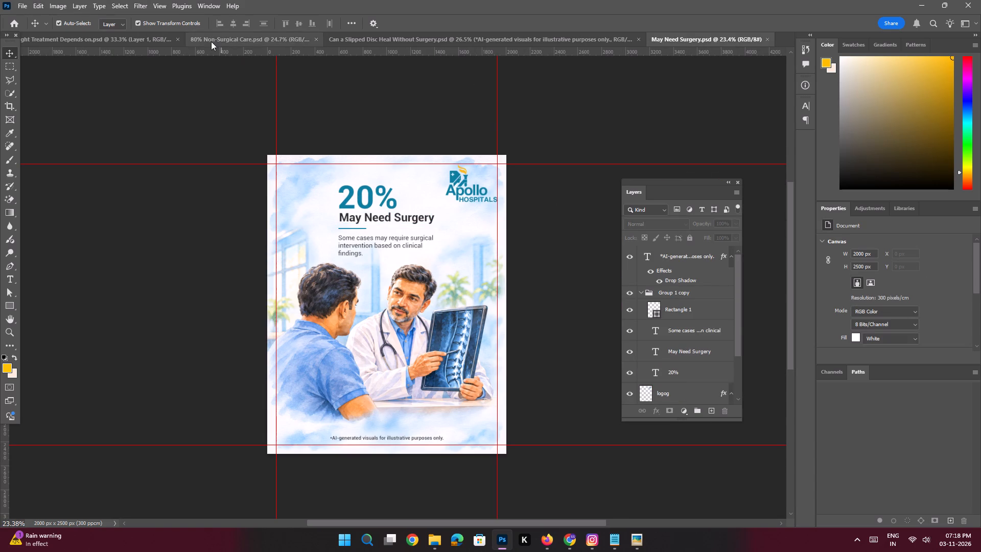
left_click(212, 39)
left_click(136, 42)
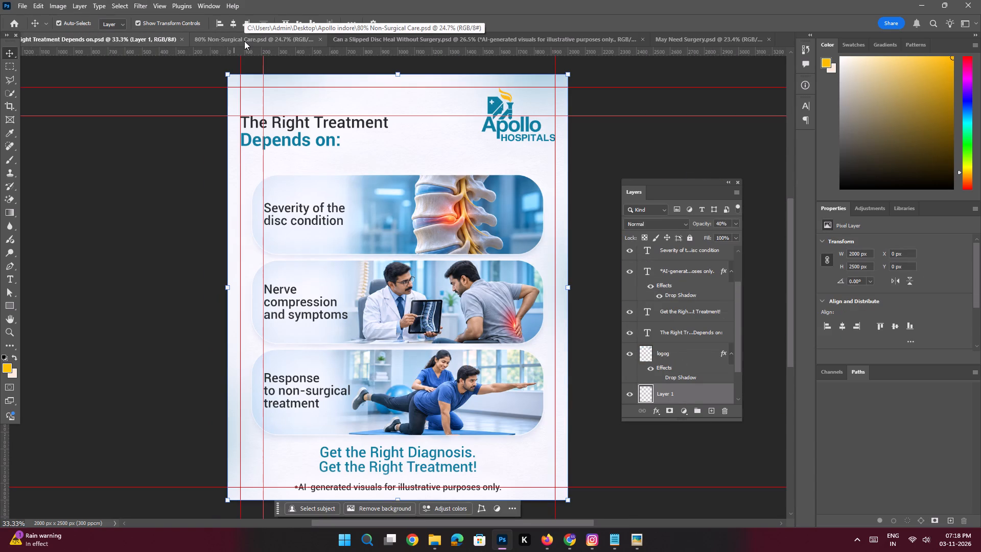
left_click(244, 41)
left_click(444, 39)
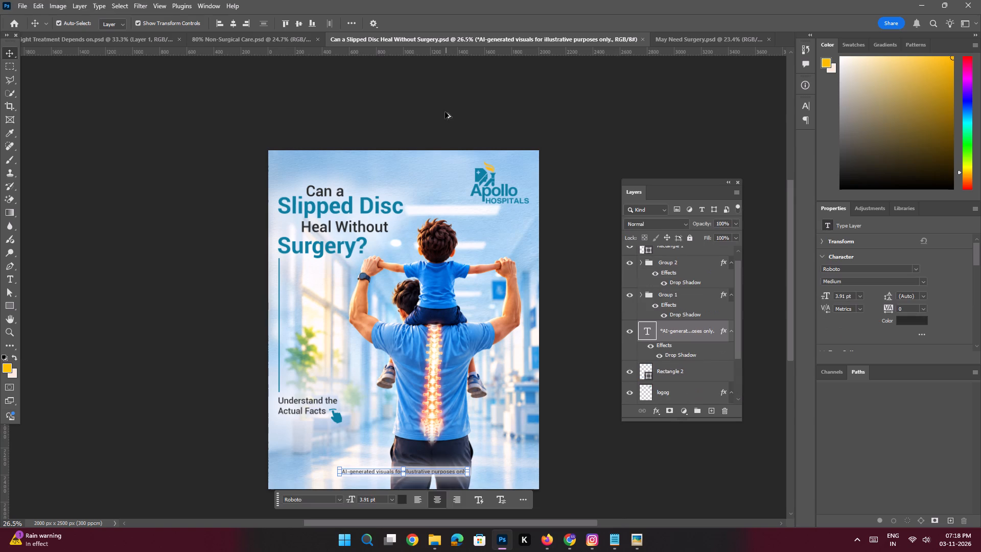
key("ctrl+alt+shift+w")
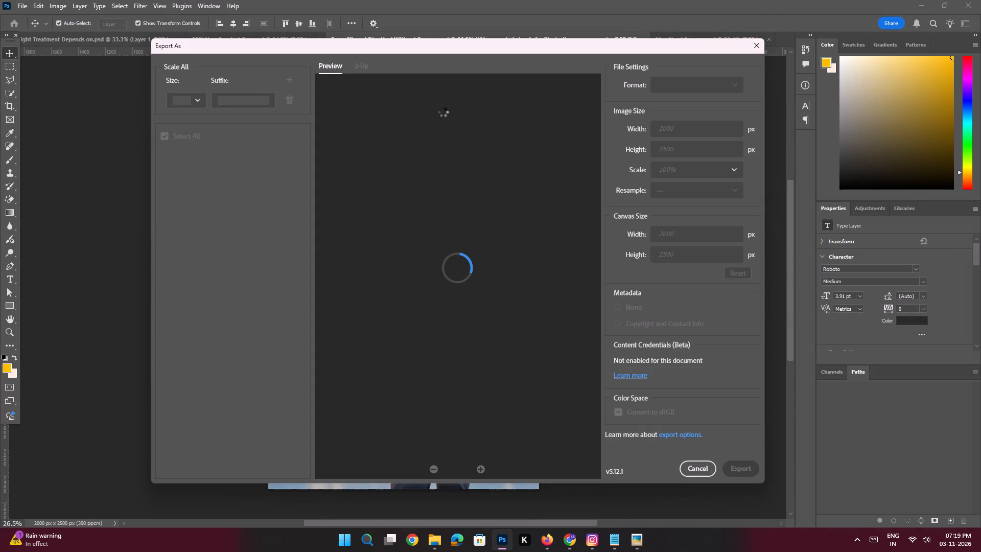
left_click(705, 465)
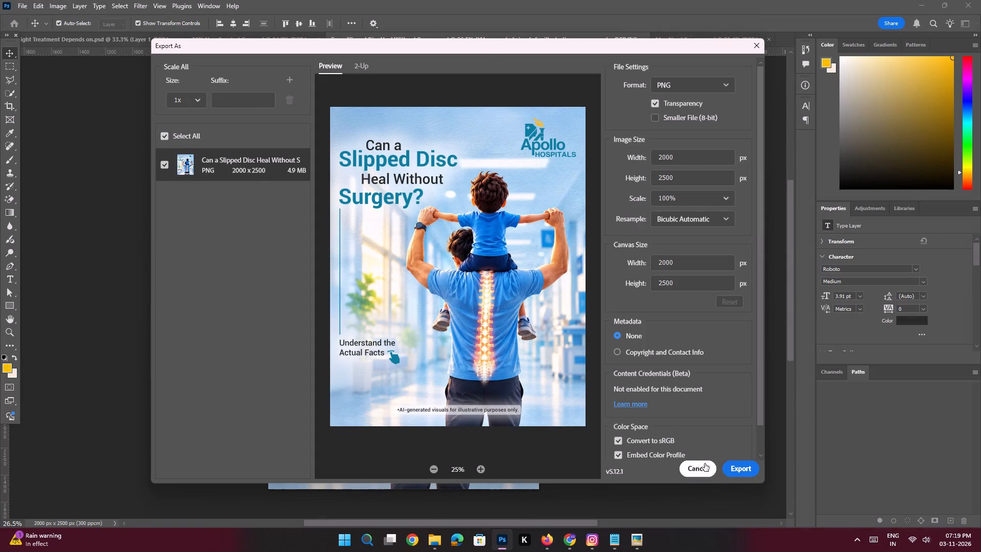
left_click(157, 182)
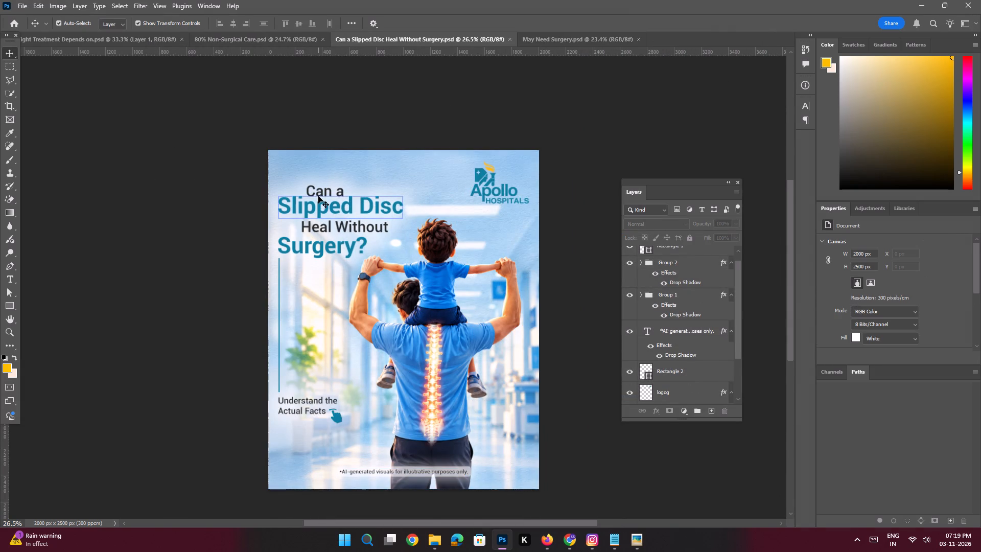
Set the Move tool's auto-select to Group and hide the "Can a Slipped Disc Heal Without Surgery?" headline group.
left_click(112, 23)
left_click(114, 31)
left_click(103, 125)
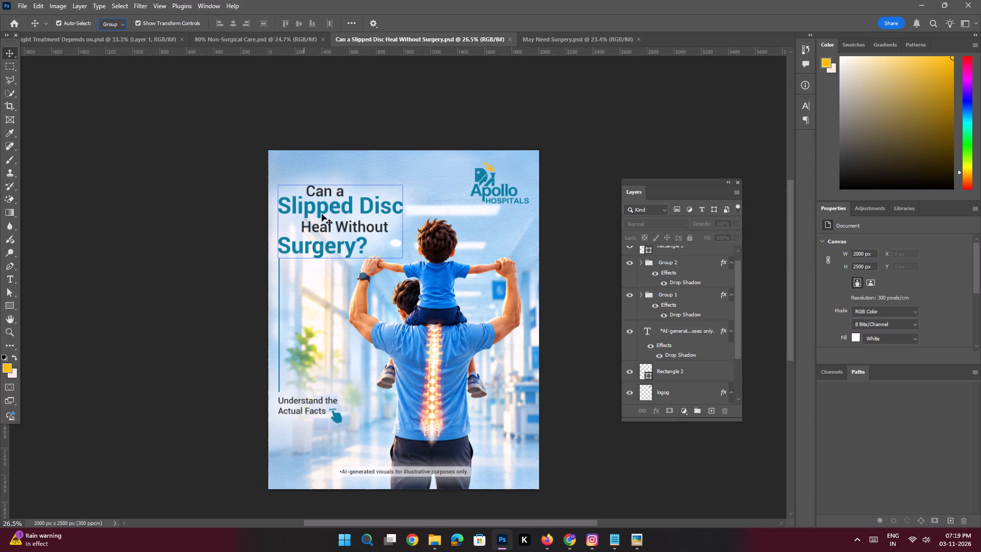
left_click(322, 214)
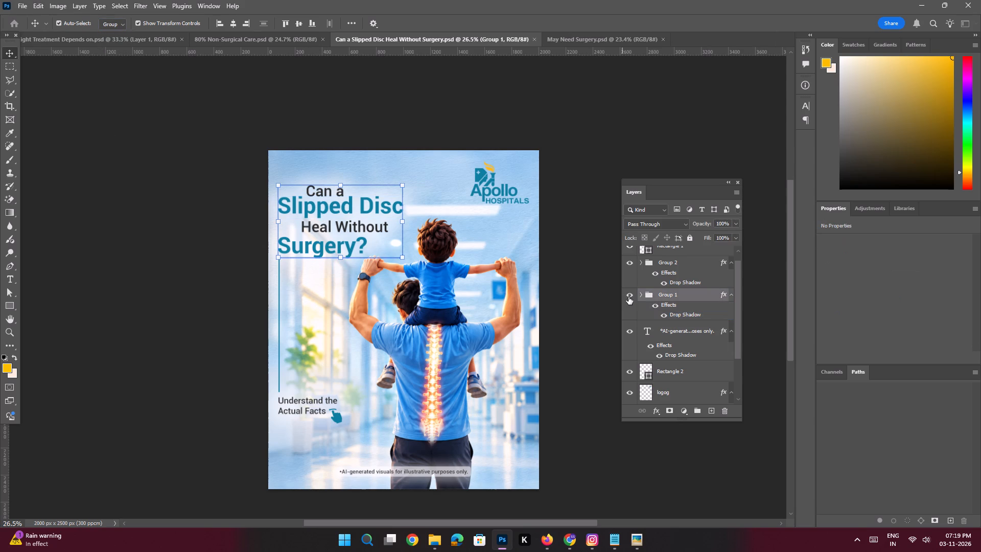
left_click(629, 295)
Hide the "Understand the Actual Facts" group with its hand icon in the Slipped Disc post.
key("ctrl+space")
key("ctrl+space")
key("ctrl+space")
key("ctrl+space")
key("ctrl+space")
key("ctrl+space")
key("ctrl+space")
key("ctrl+space")
key("ctrl+space")
key("ctrl+space")
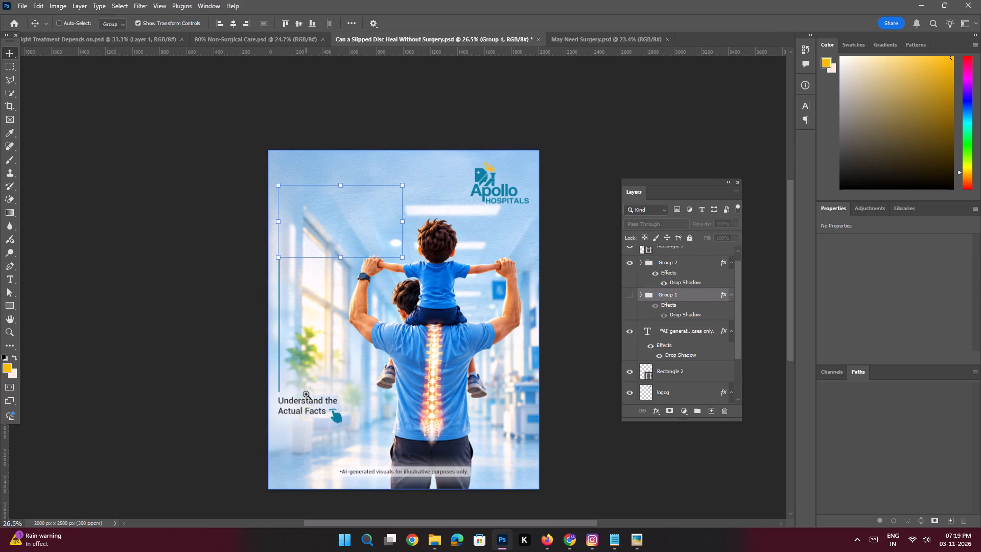
left_click_drag(300, 396, 352, 433, "ctrl")
left_click(326, 412)
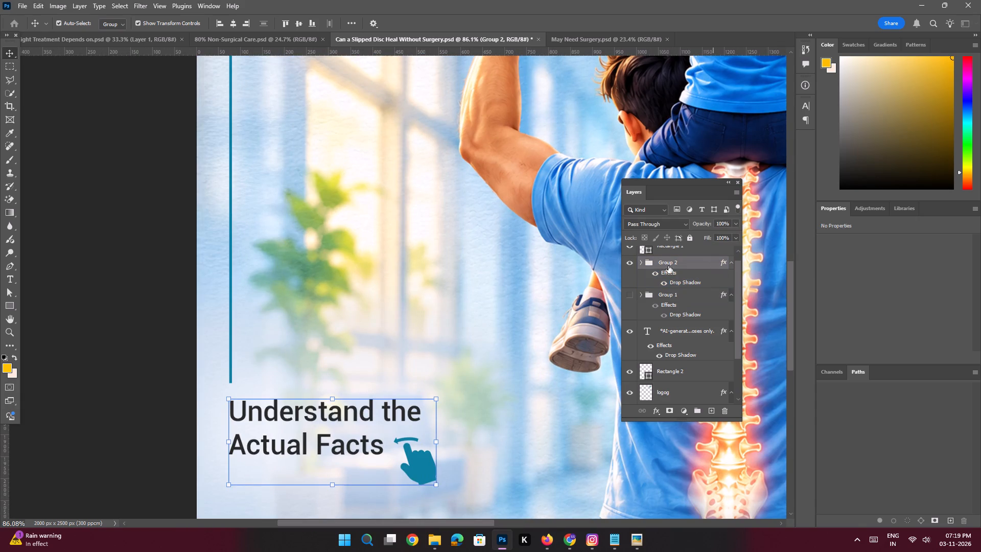
left_click(632, 262)
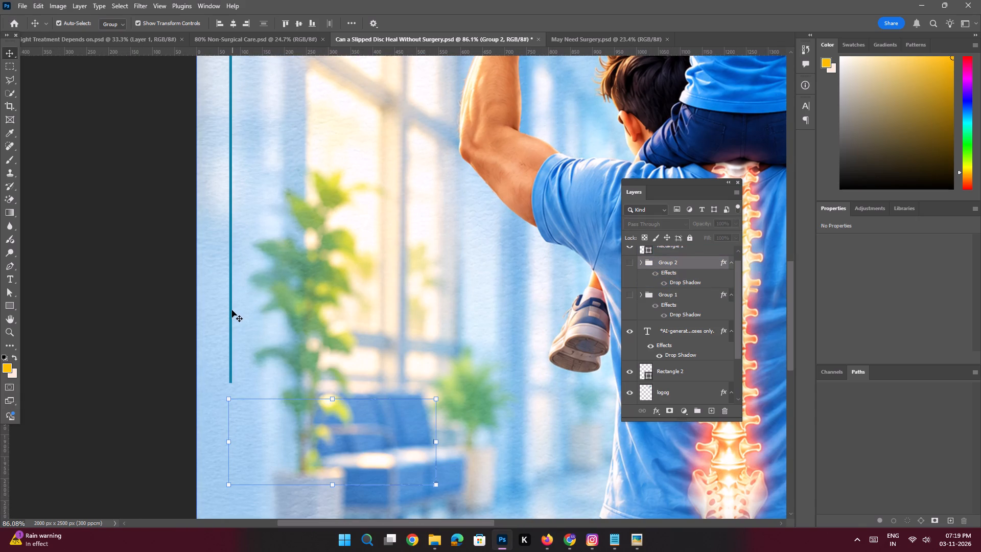
Switch to ChatGPT in Chrome and open the Image Edit Request chat to review its prompt and generated image.
left_click(562, 540)
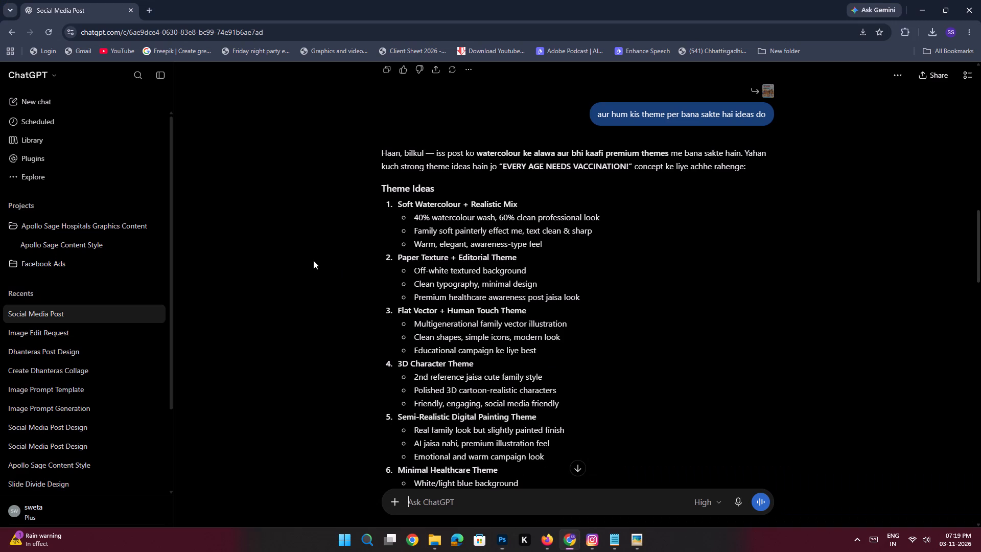
left_click(71, 337)
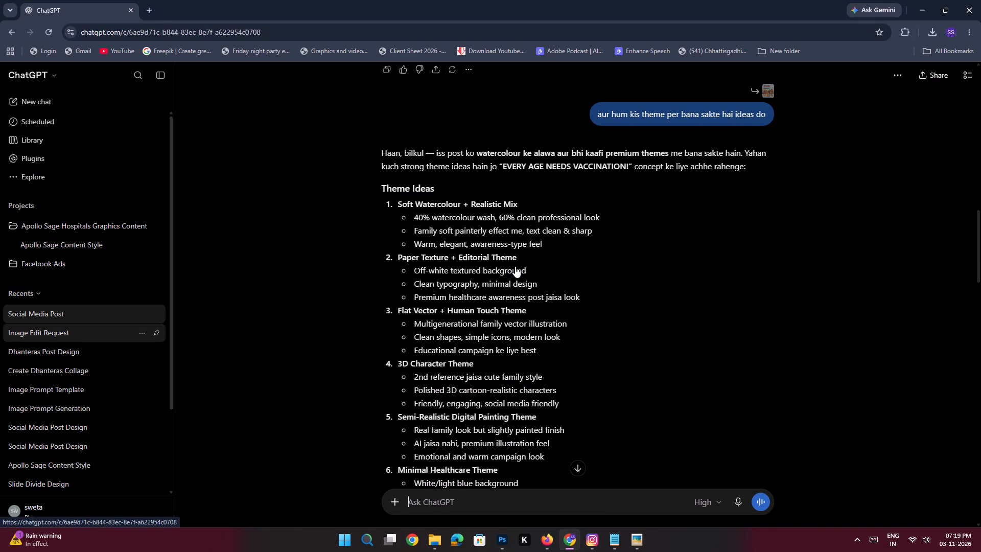
scroll(515, 266, "down", 5)
scroll(515, 266, "up", 4)
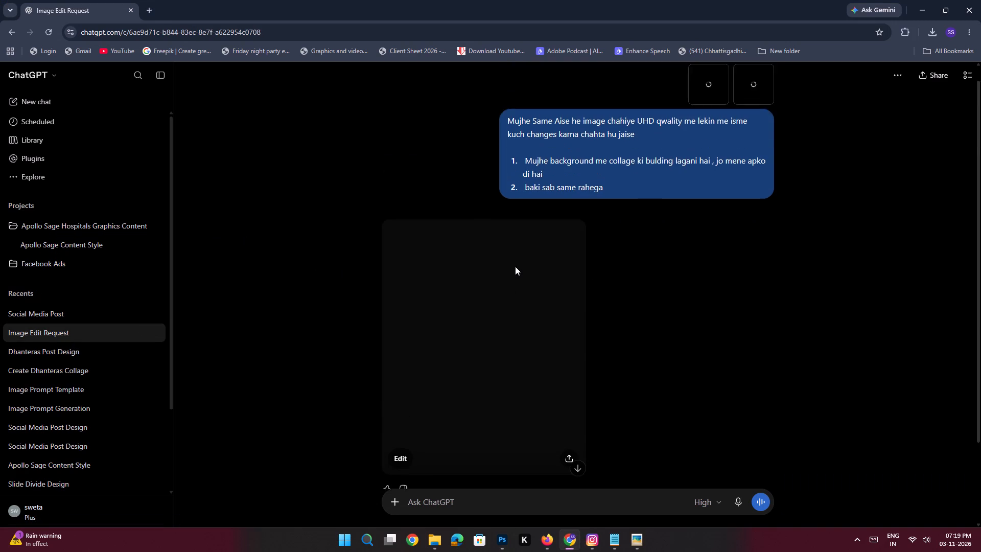
scroll(515, 266, "up", 4)
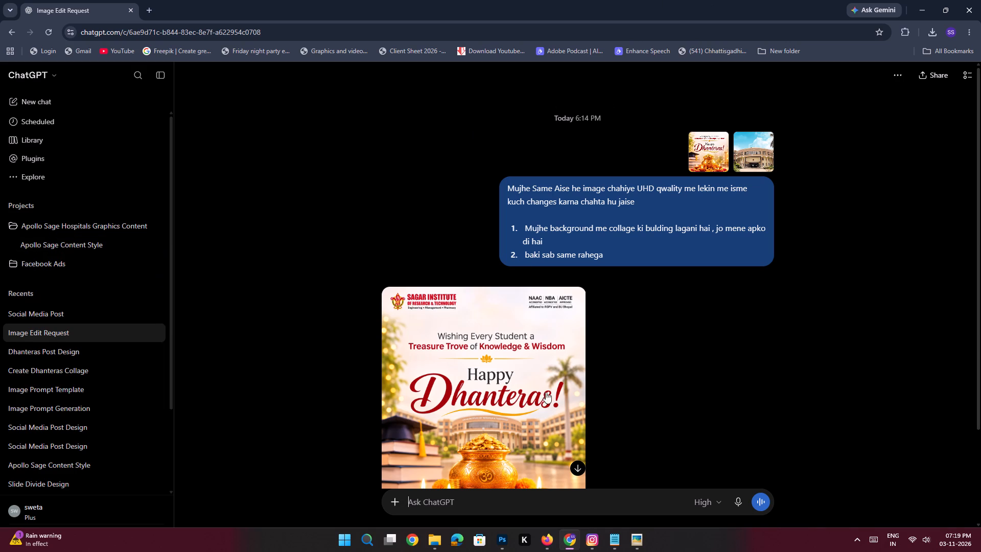
Switch to Photoshop and hide the thin teal vertical line, layer Rectangle 1, in the Slipped Disc post.
left_click(502, 546)
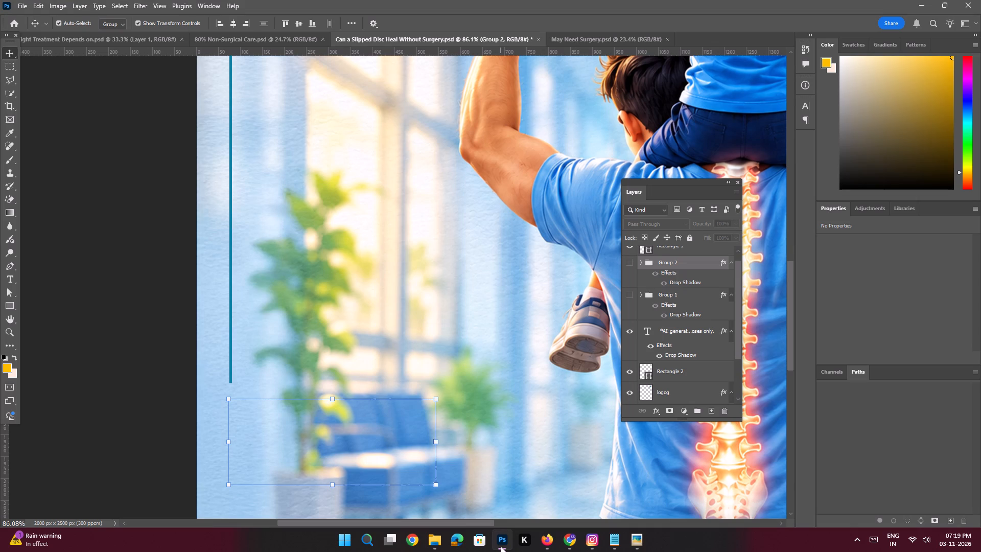
key("ctrl+0")
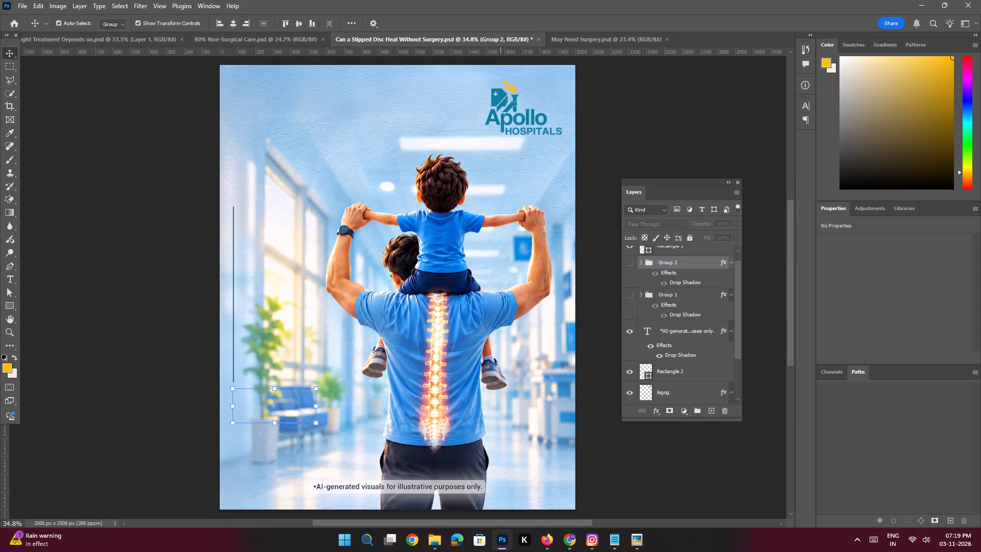
left_click(189, 278)
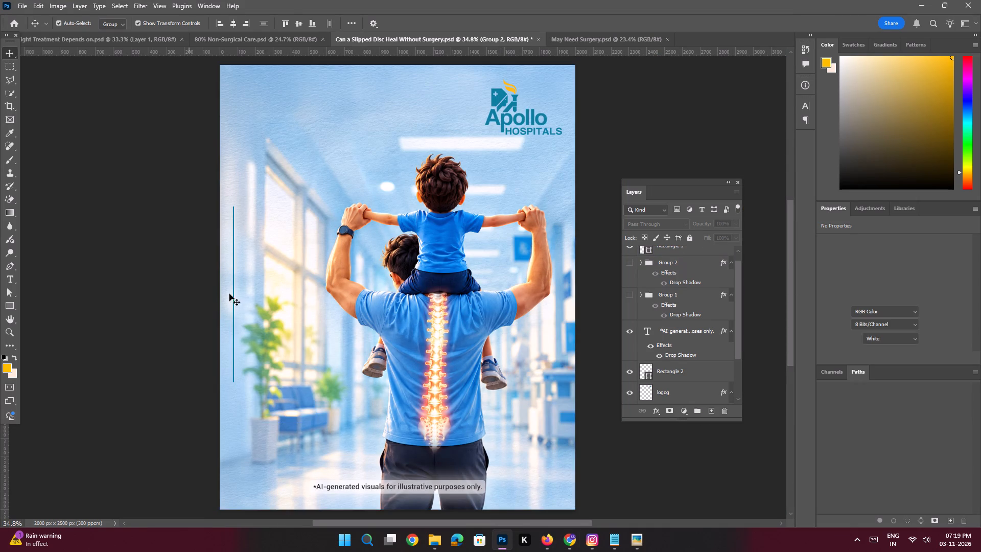
key("space")
left_click_drag(229, 289, 314, 422, "ctrl")
left_click(273, 349)
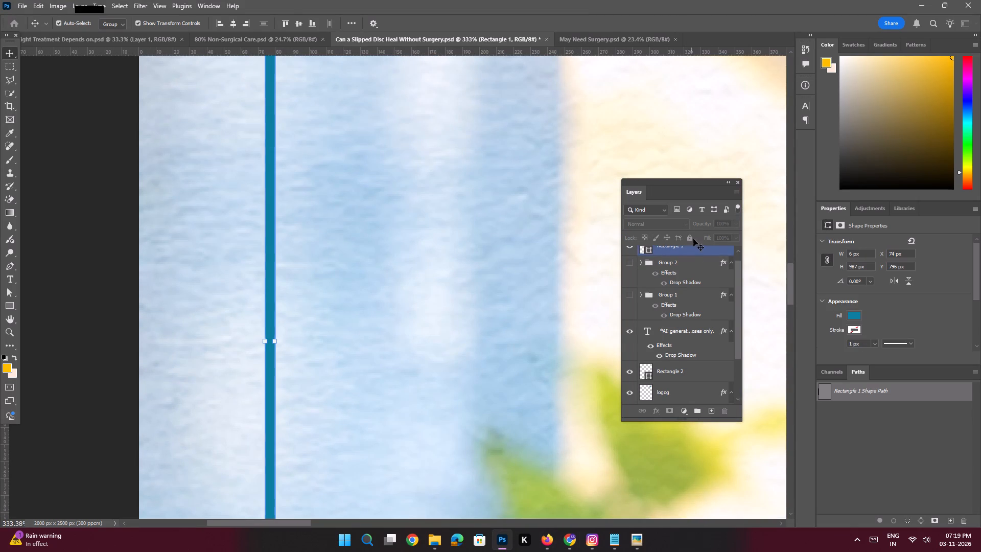
left_click(630, 256)
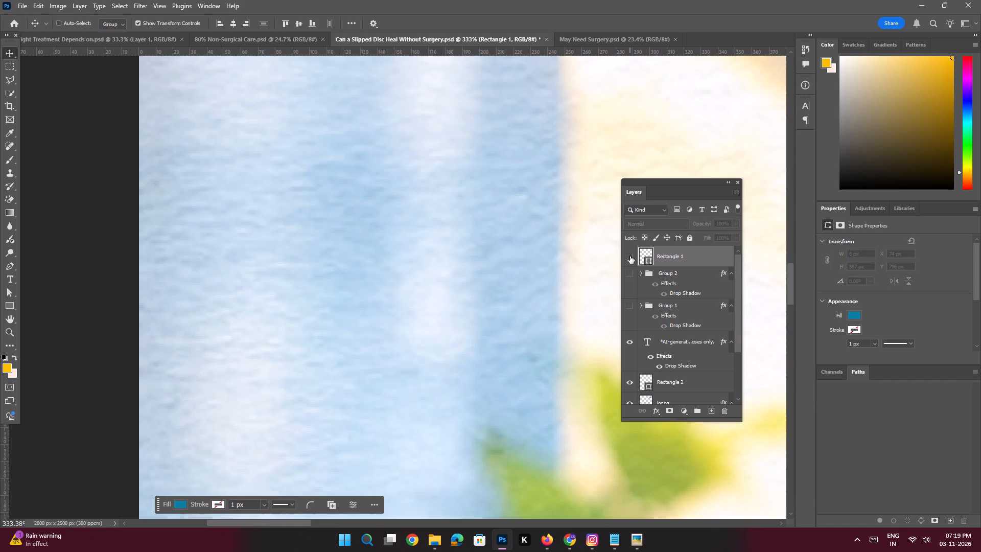
key("ctrl+0")
key("ctrl+0")
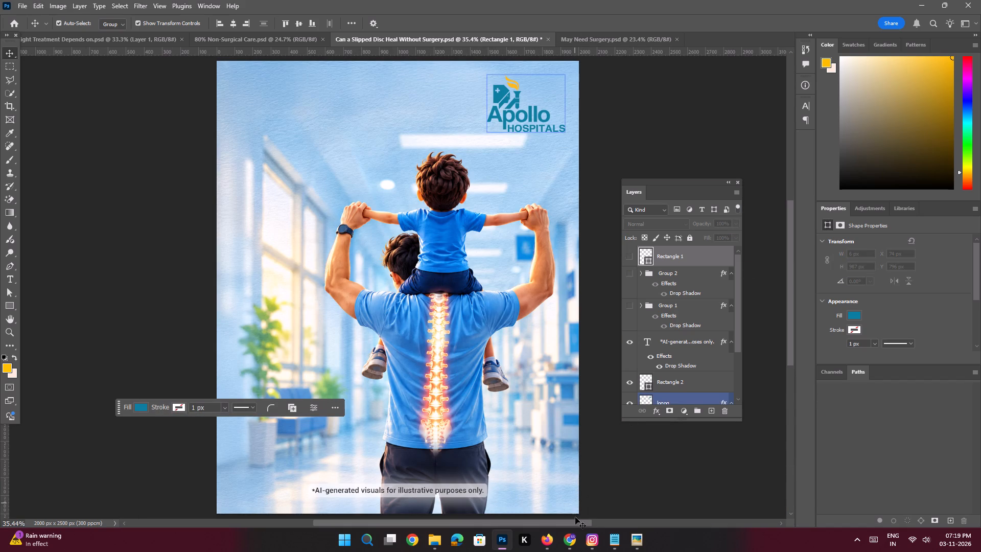
Switch to ChatGPT in Chrome and review the prompts and images in the Image Edit Request and Dhanteras Post Design chats.
left_click(572, 539)
scroll(426, 270, "down", 5)
scroll(426, 270, "up", 9)
scroll(426, 270, "down", 15)
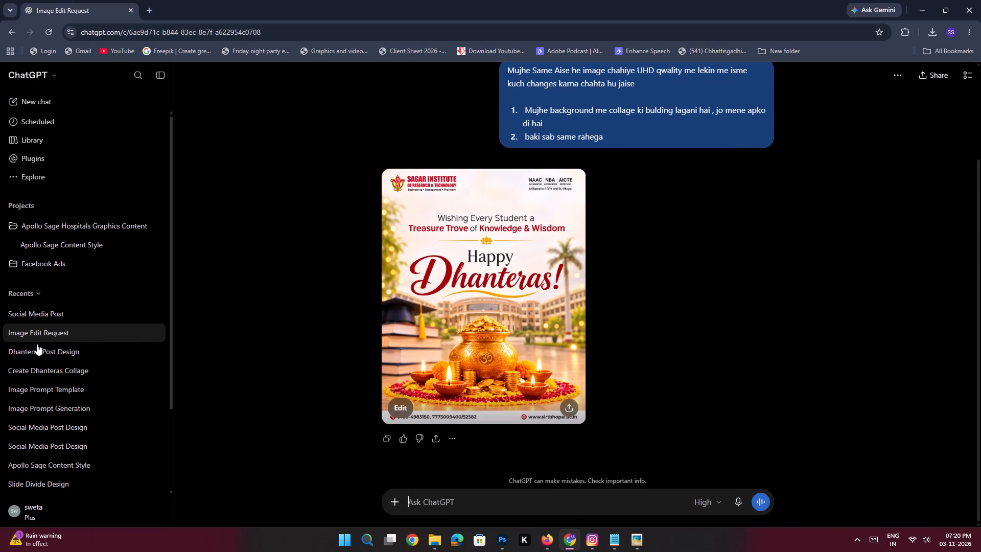
left_click(37, 351)
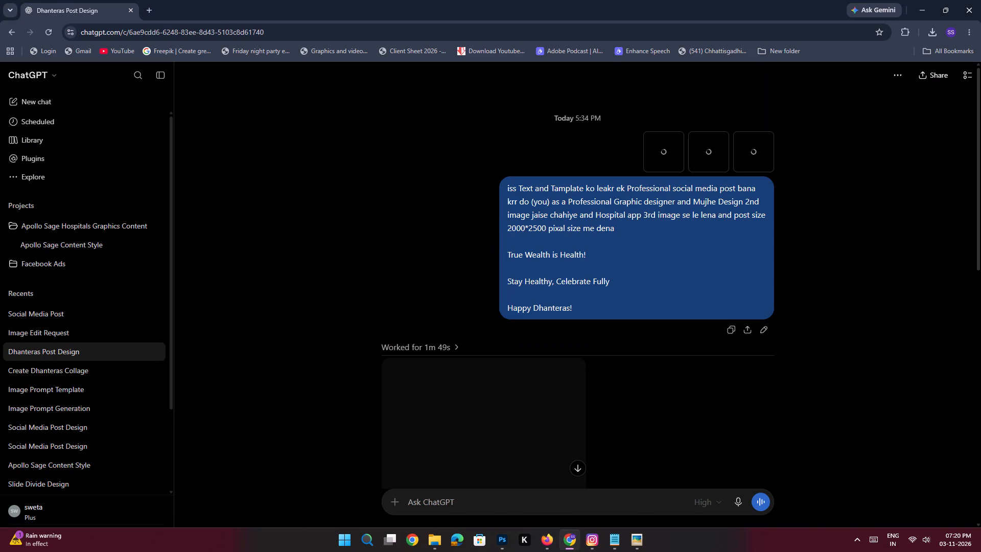
scroll(559, 206, "up", 3)
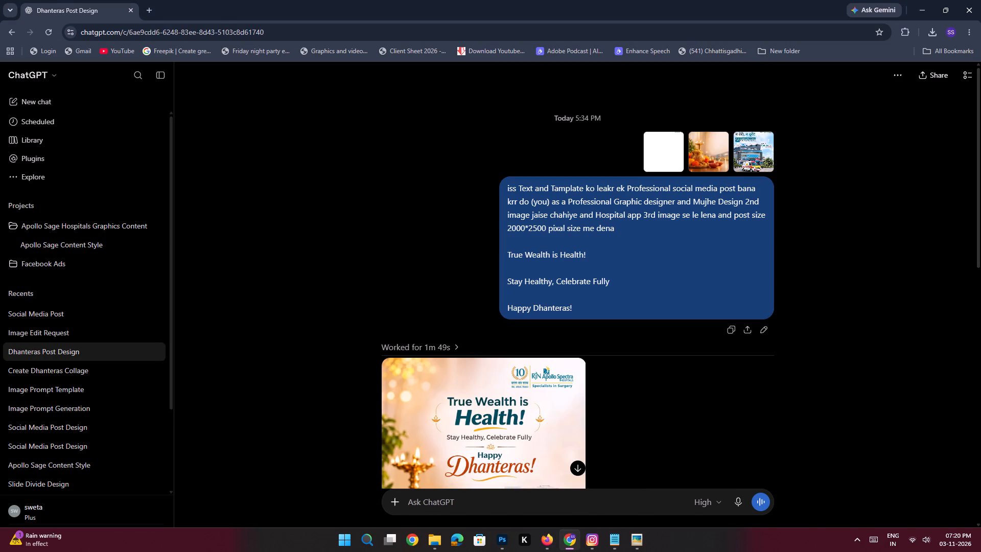
scroll(559, 206, "down", 9)
scroll(559, 206, "down", 14)
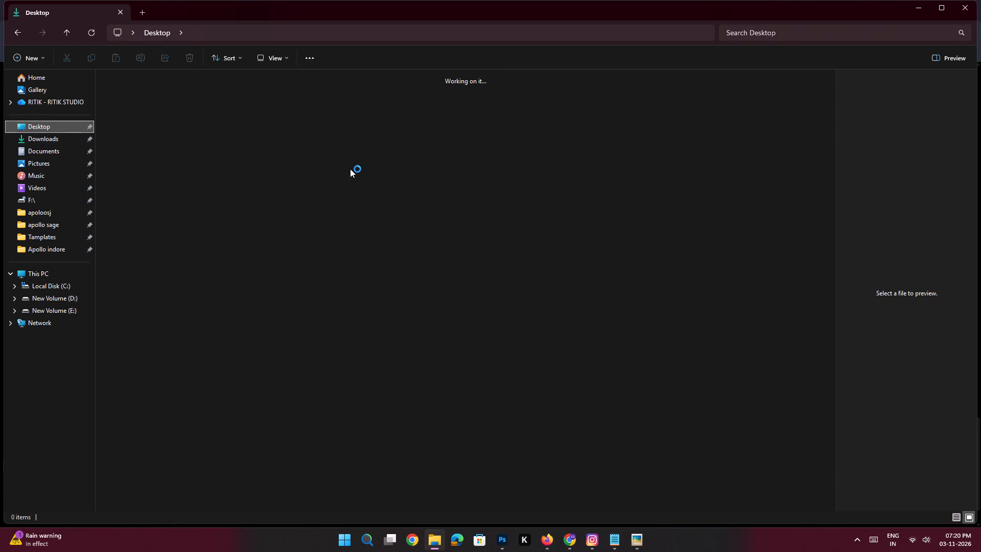
left_click(345, 187)
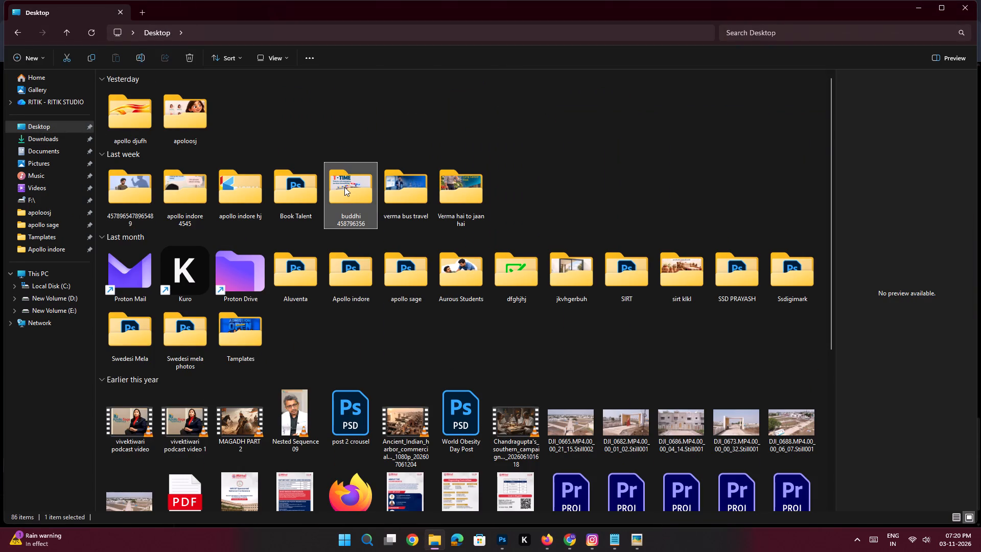
type("au")
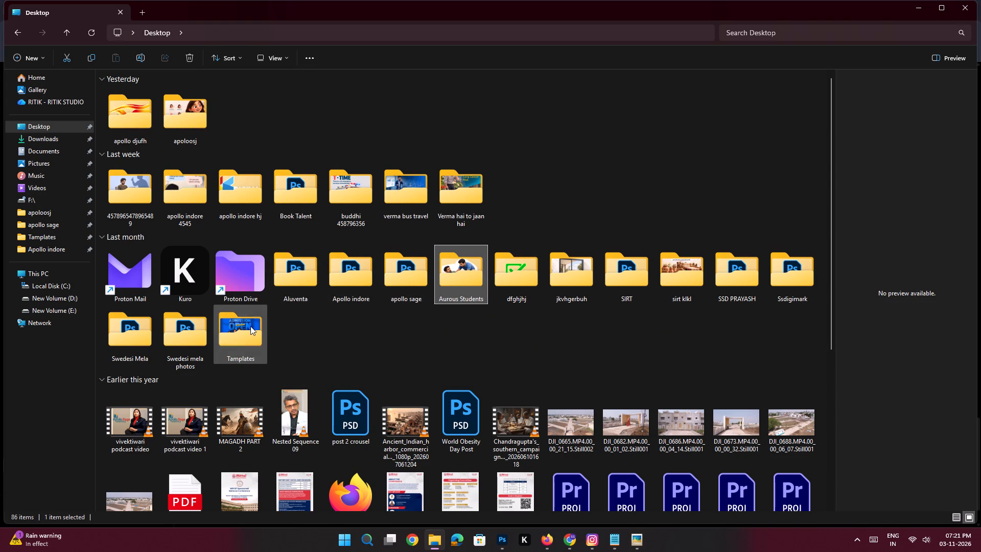
scroll(285, 308, "down", 3)
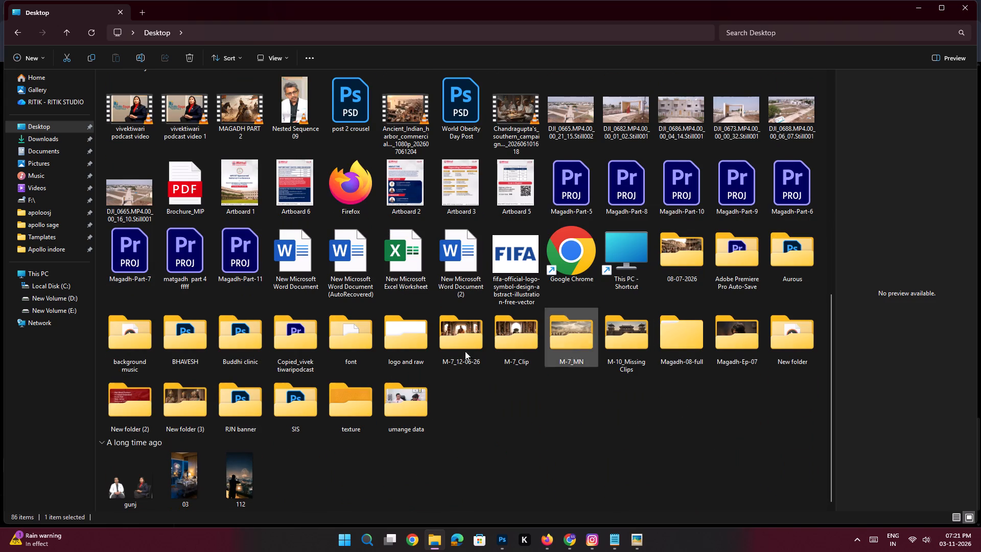
scroll(303, 330, "up", 7)
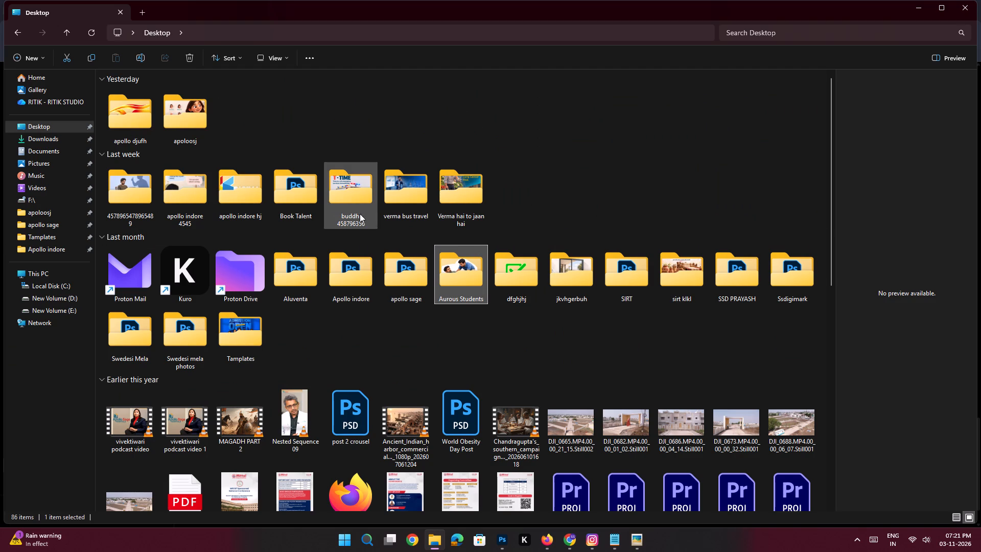
left_click(419, 216)
type("Aur")
key("a")
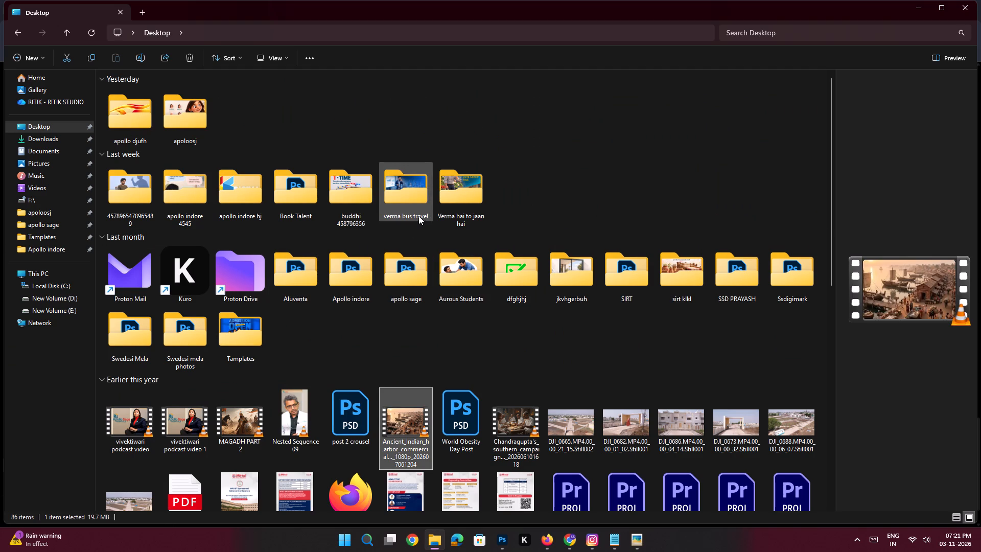
key("a")
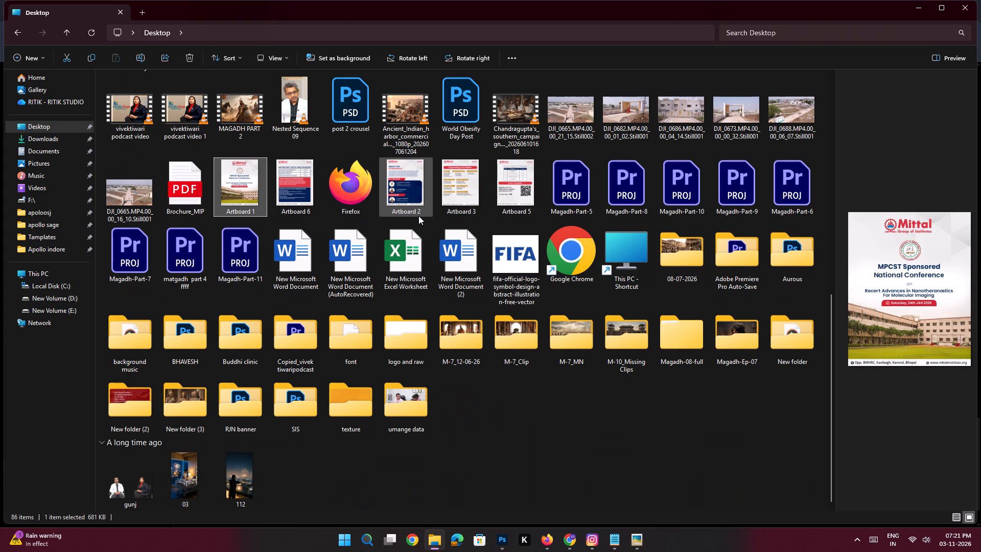
type("aaaaaa")
key("Return")
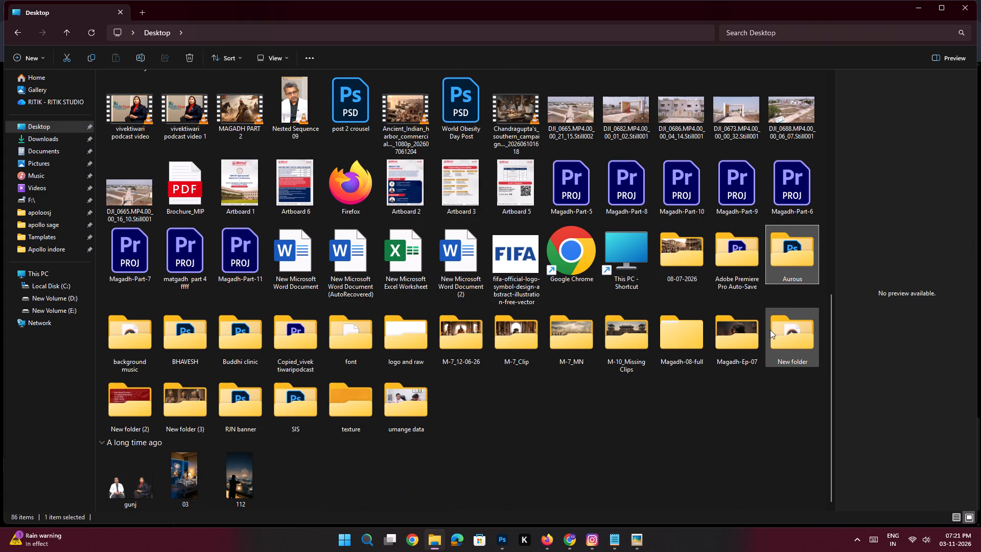
Look inside the nested Aurous subfolder and return to its parent folder.
double_click(144, 105)
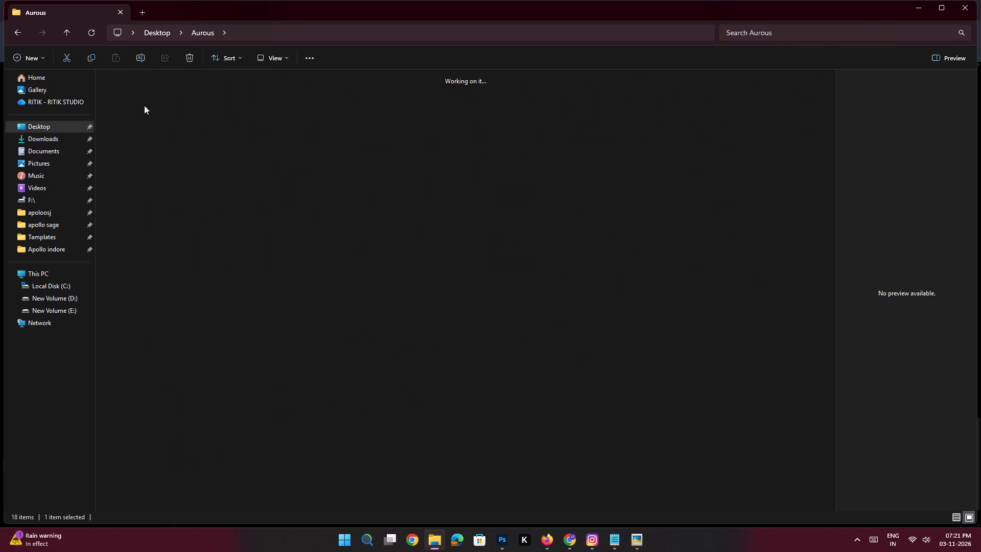
left_click(65, 36)
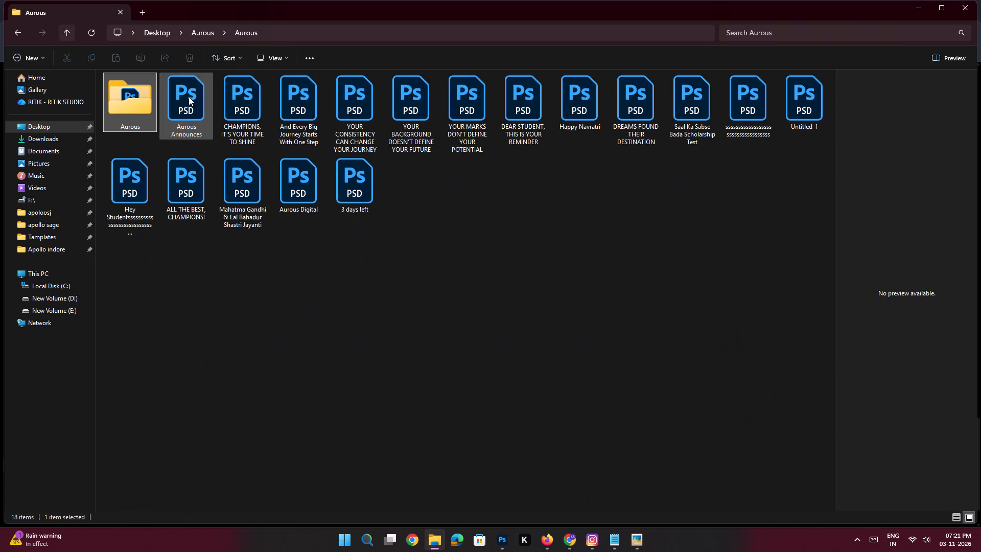
Open the Aurous Announces PSD from the Aurous folder in Photoshop and clear the layer selection.
double_click(184, 108)
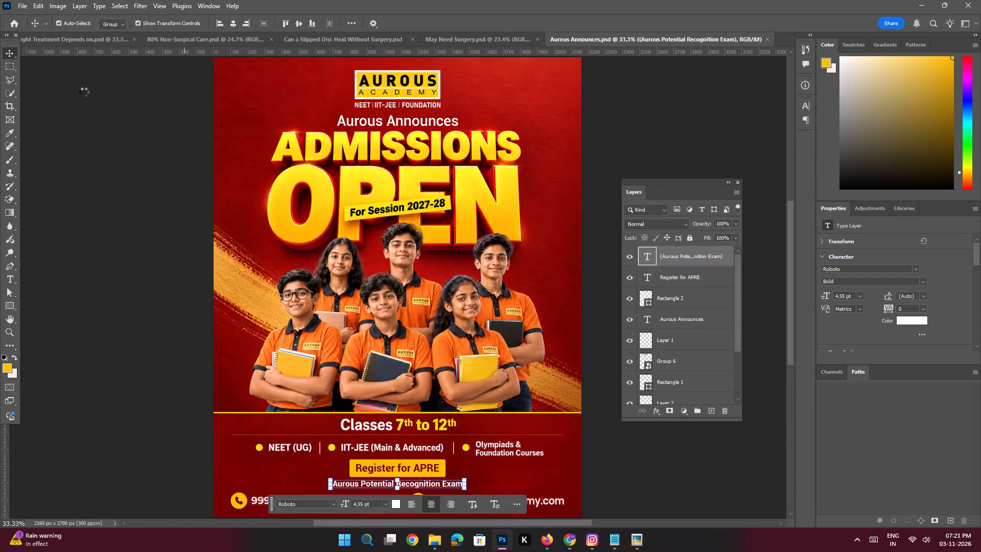
left_click(57, 130)
Enlarge the Aurous Academy logo at the top of the poster proportionally to about 2029 × 883 px.
key("space")
key("space")
key("space")
key("space")
key("space")
key("space")
key("space")
key("space")
key("space")
key("space")
left_click_drag(389, 105, 356, 142)
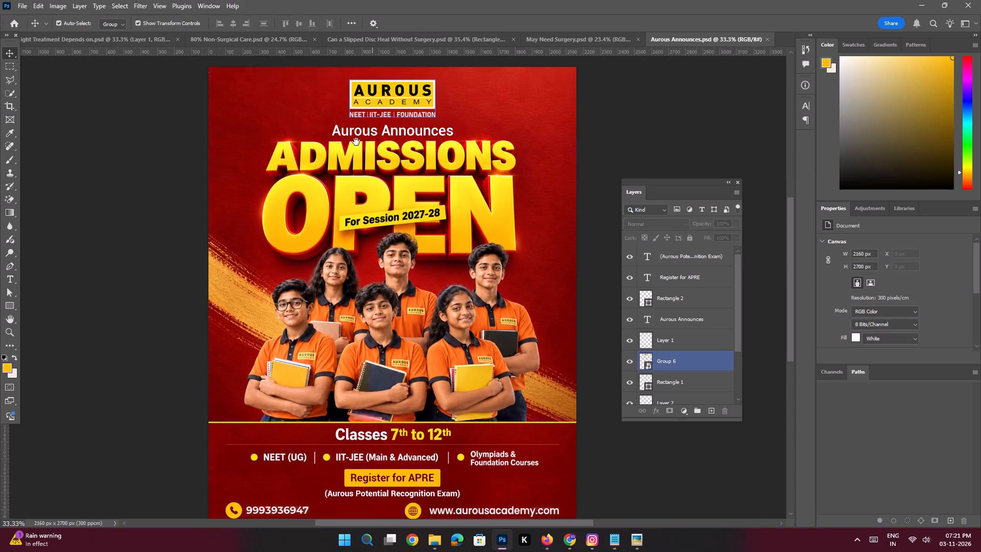
left_click_drag(356, 142, 356, 142)
left_click(359, 126)
key("ctrl+t")
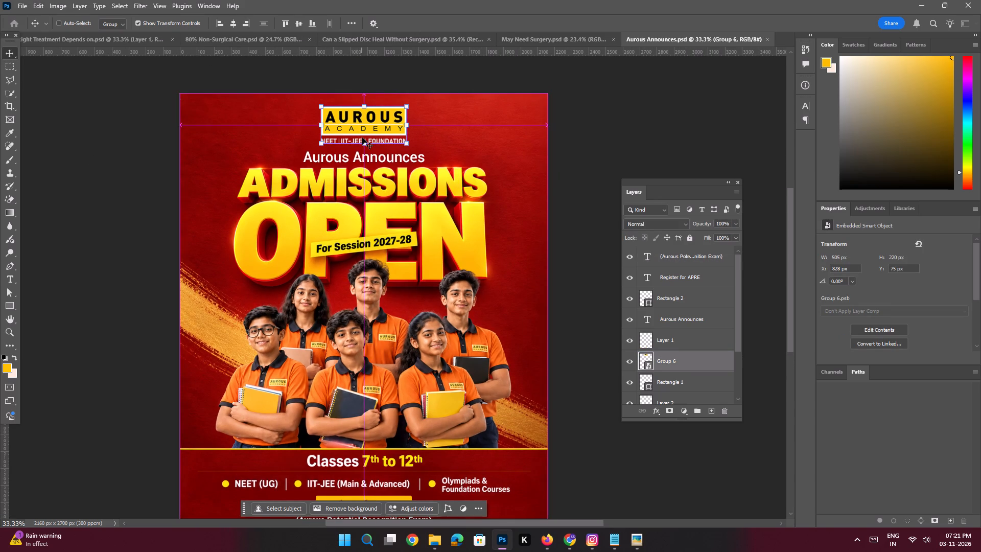
left_click_drag(364, 146, 378, 283)
key("ctrl+z")
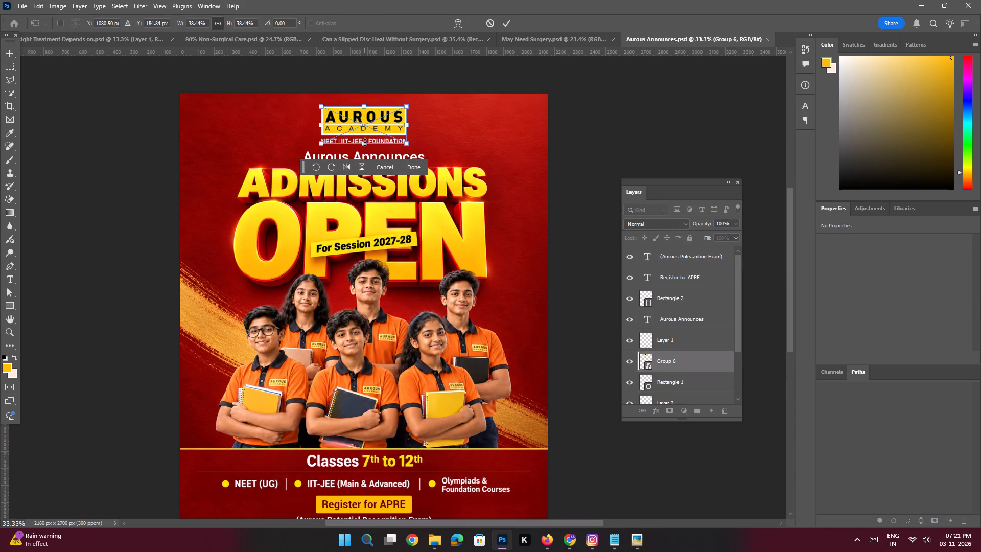
left_click_drag(365, 142, 376, 269)
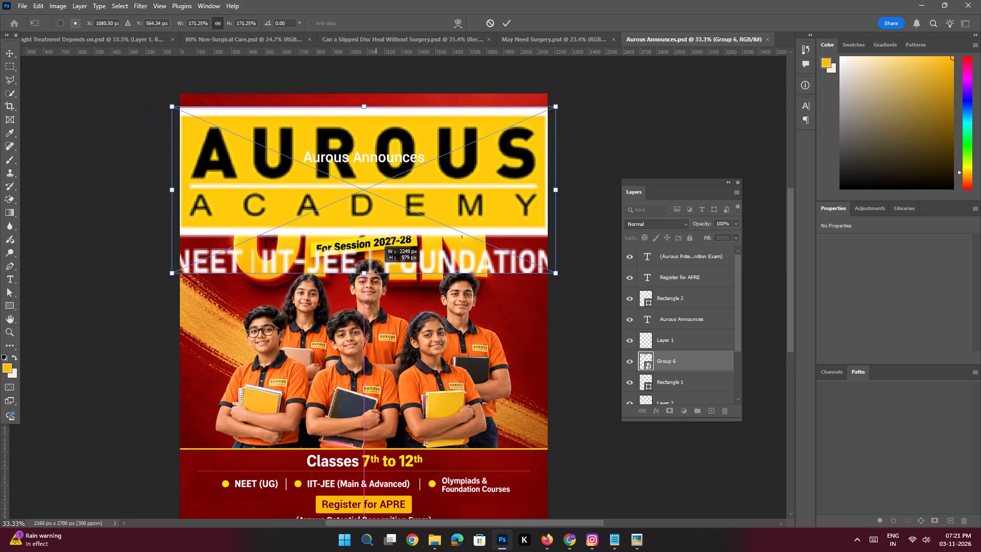
left_click_drag(376, 269, 370, 255)
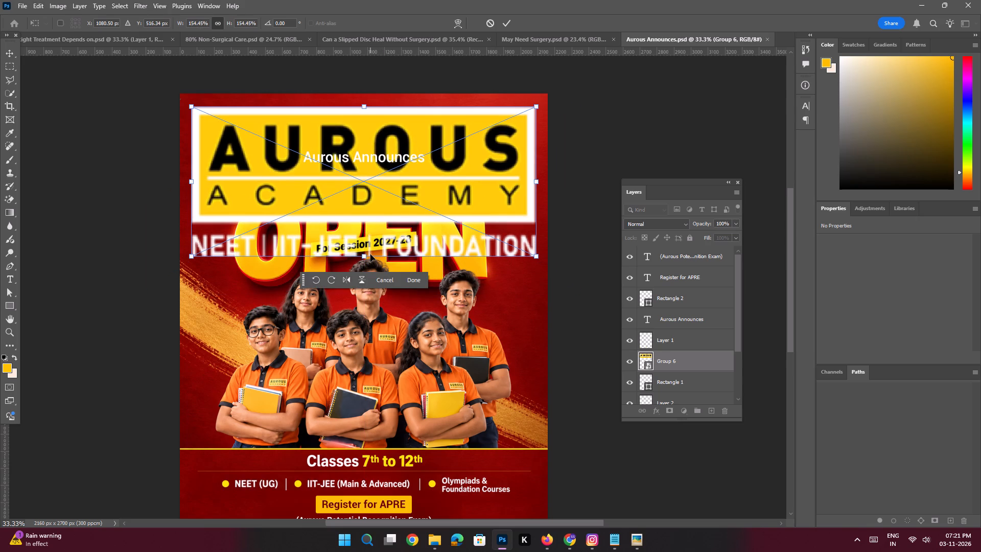
key("Return")
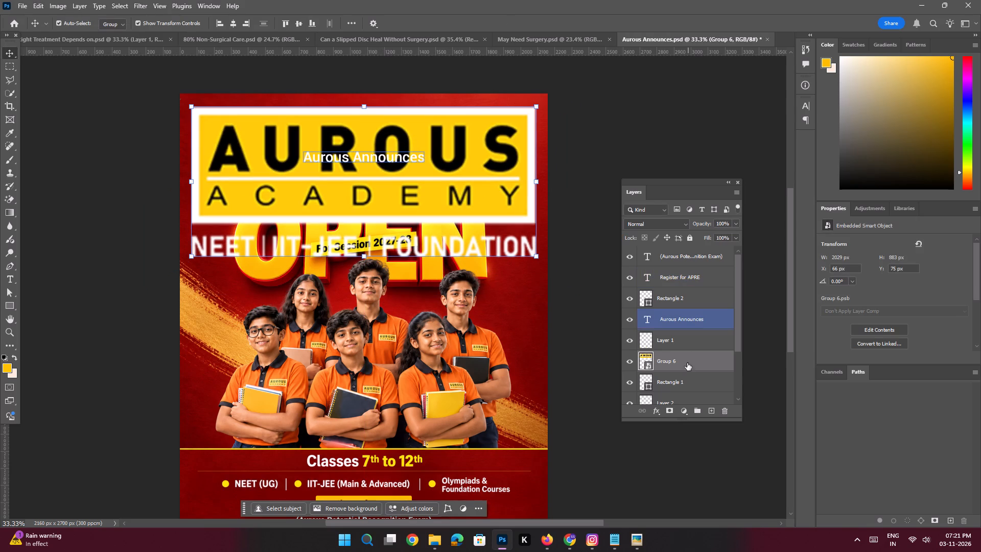
Export the enlarged Aurous Academy logo layer on its own with Export As.
right_click(680, 362)
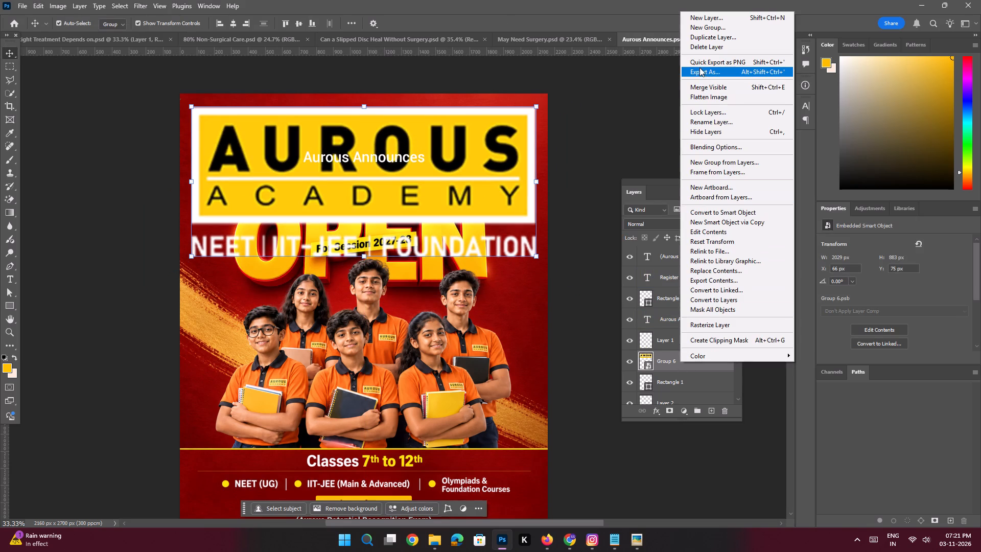
Quick-export the enlarged Aurous Academy logo layer, Group 6, as a PNG into the apollo djufh folder on the Desktop.
left_click(699, 65)
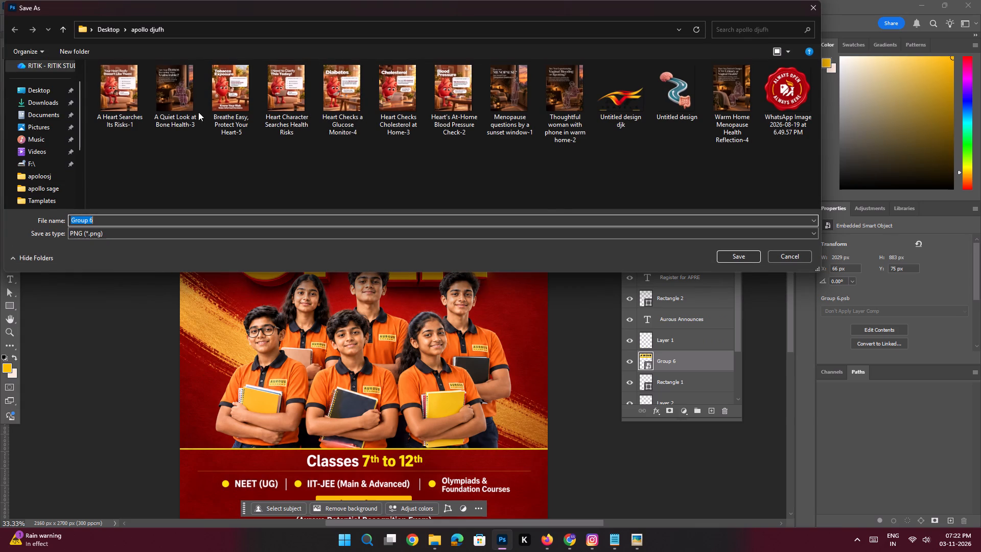
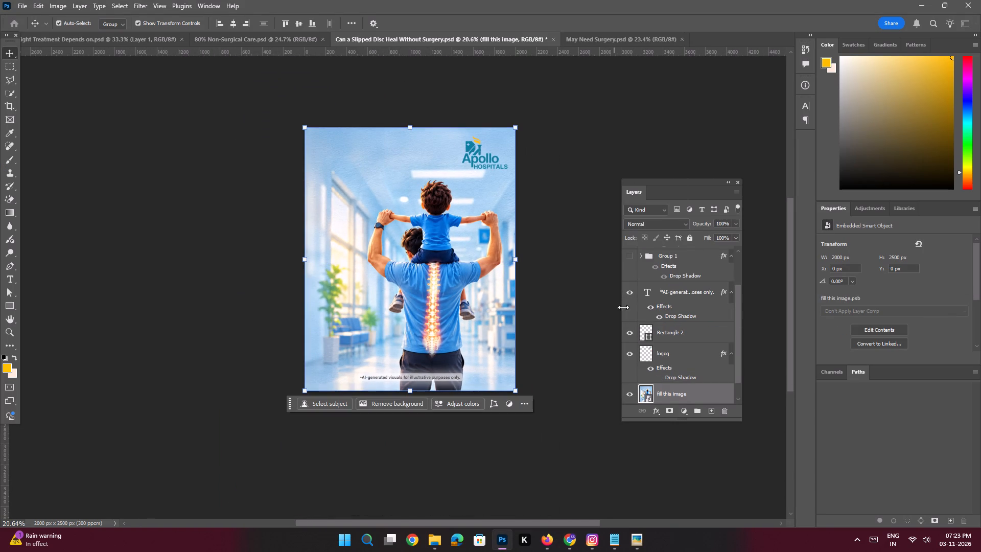
left_click(631, 395)
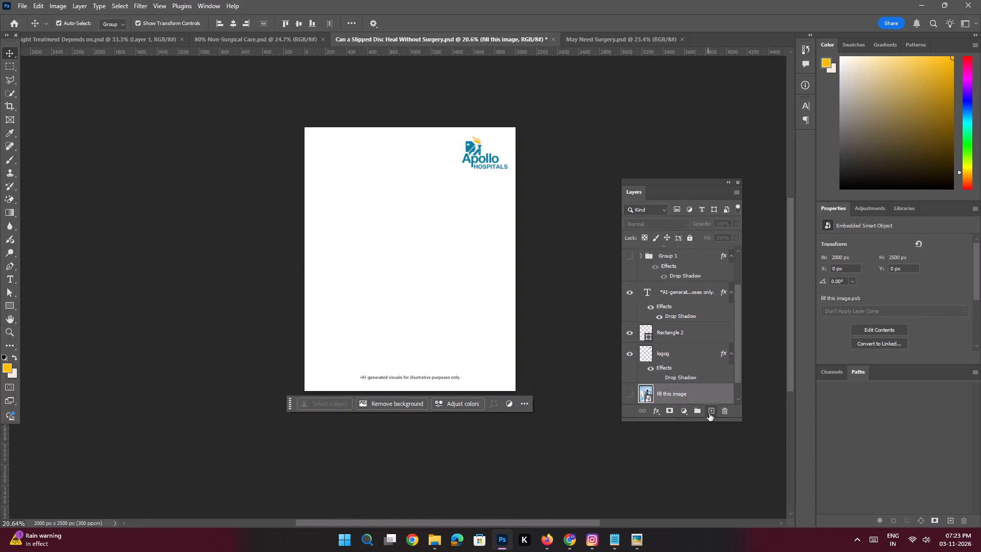
left_click(709, 413)
Place the Guiding Strength_ A Glowing Spine (1) image from Downloads into the Slipped Disc poster, filling the canvas.
left_click(435, 494)
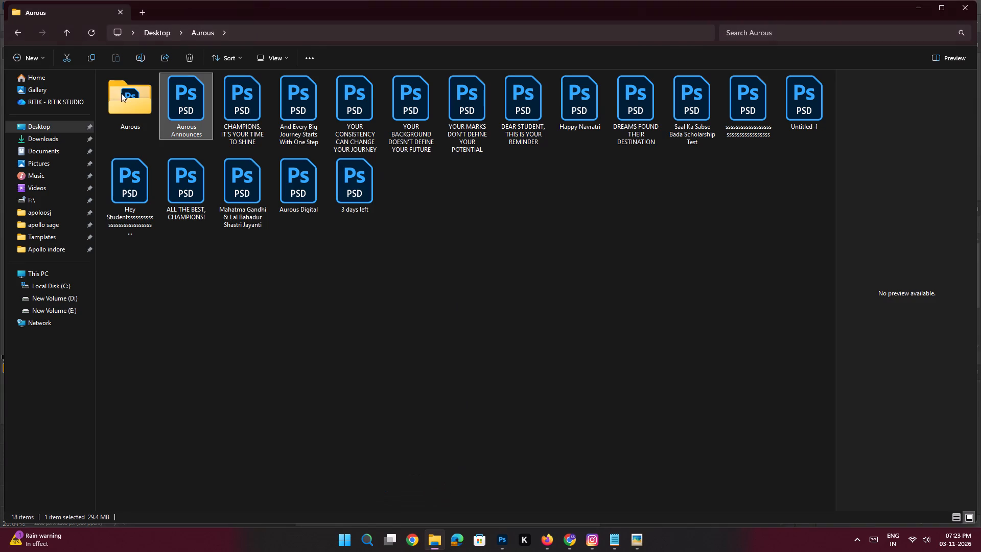
left_click(31, 143)
left_click(134, 139)
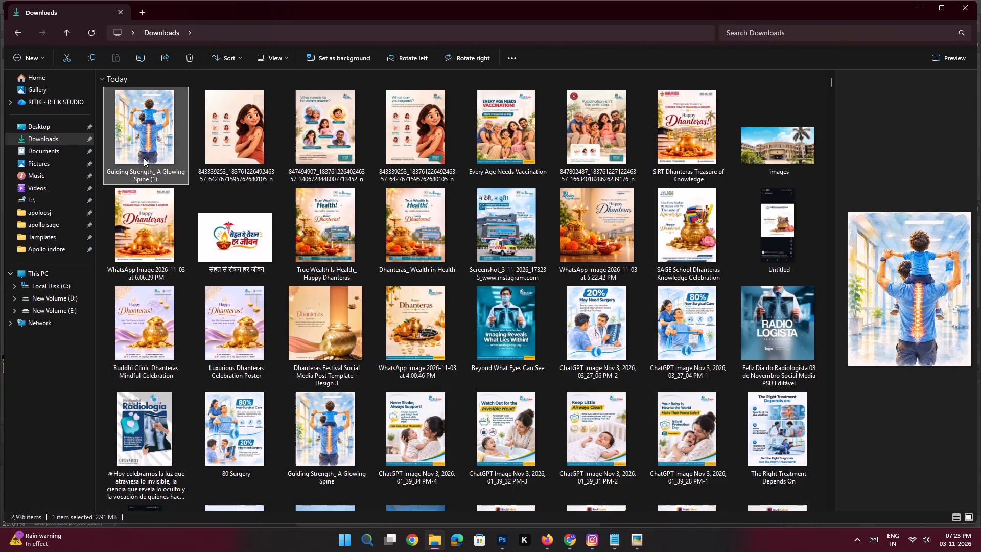
left_click_drag(142, 148, 361, 287)
key("alt+Tab")
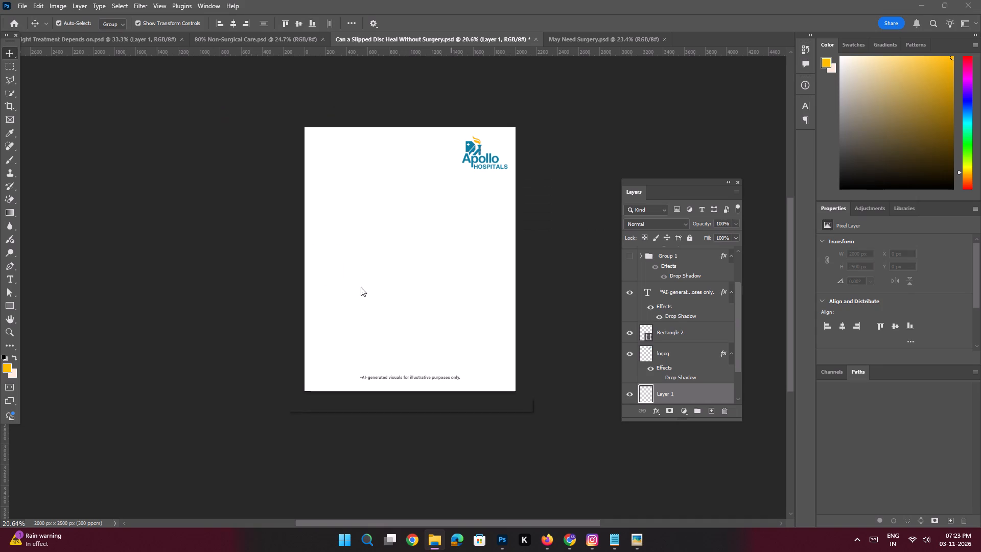
left_click_drag(361, 287, 419, 284)
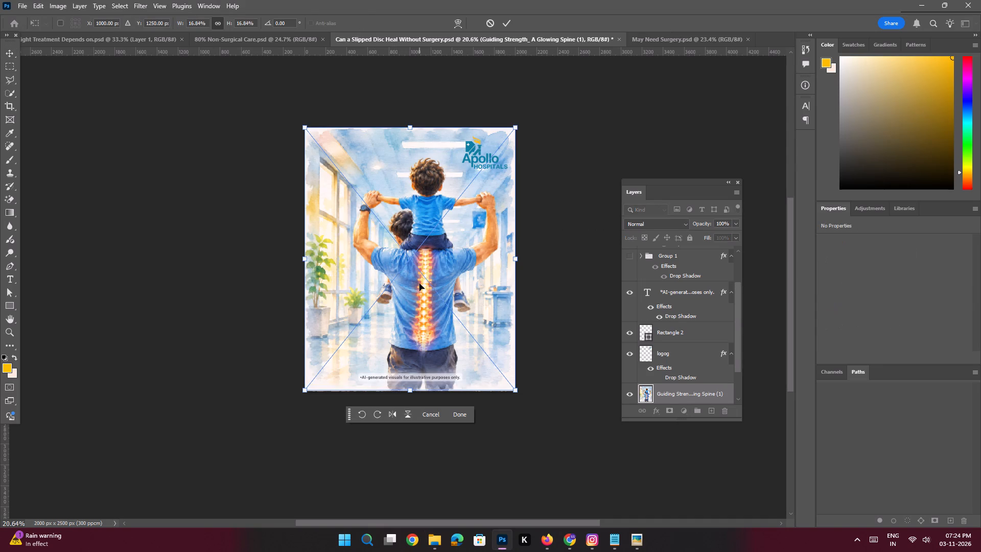
key("Return")
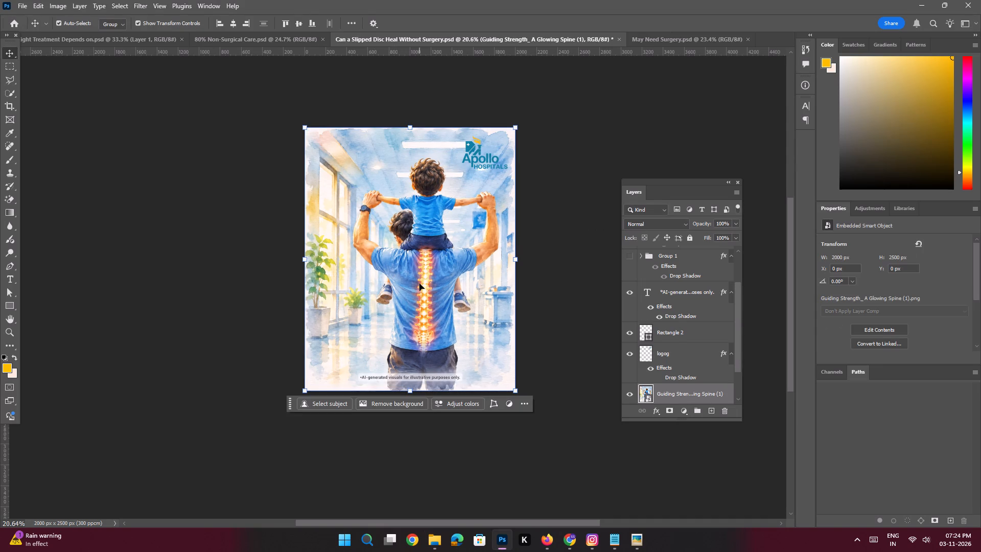
Scale the placed watercolor image down proportionally to about 1818 × 2272 px, keeping its bottom-right corner on the canvas corner.
key("space")
left_click_drag(480, 154, 492, 188, "ctrl")
left_click(472, 281)
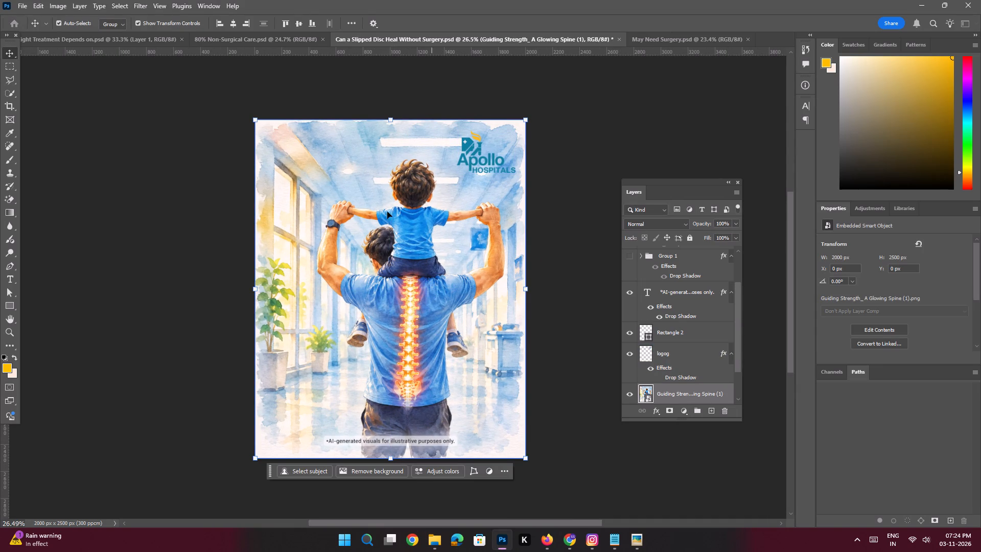
left_click_drag(256, 122, 262, 132)
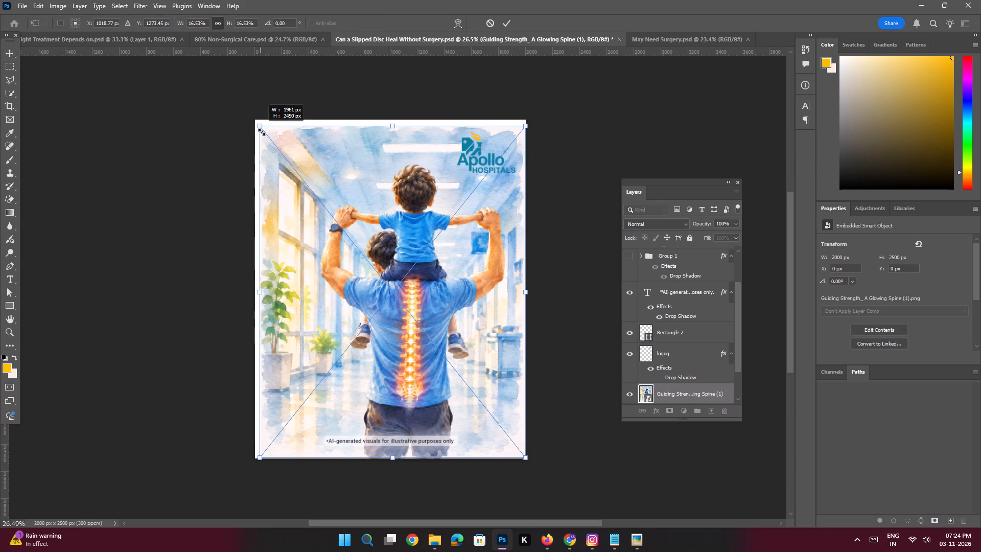
left_click_drag(262, 132, 279, 153)
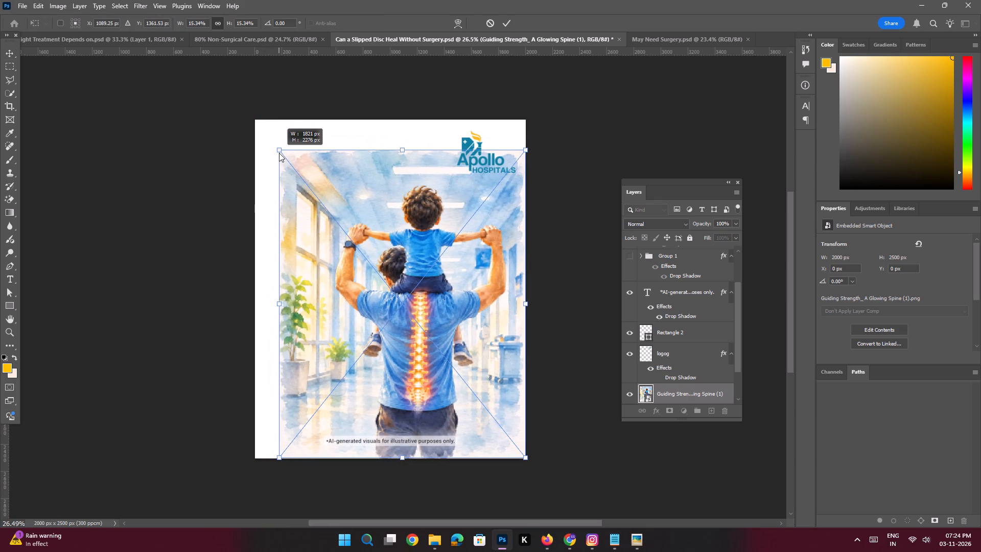
left_click_drag(279, 153, 279, 154)
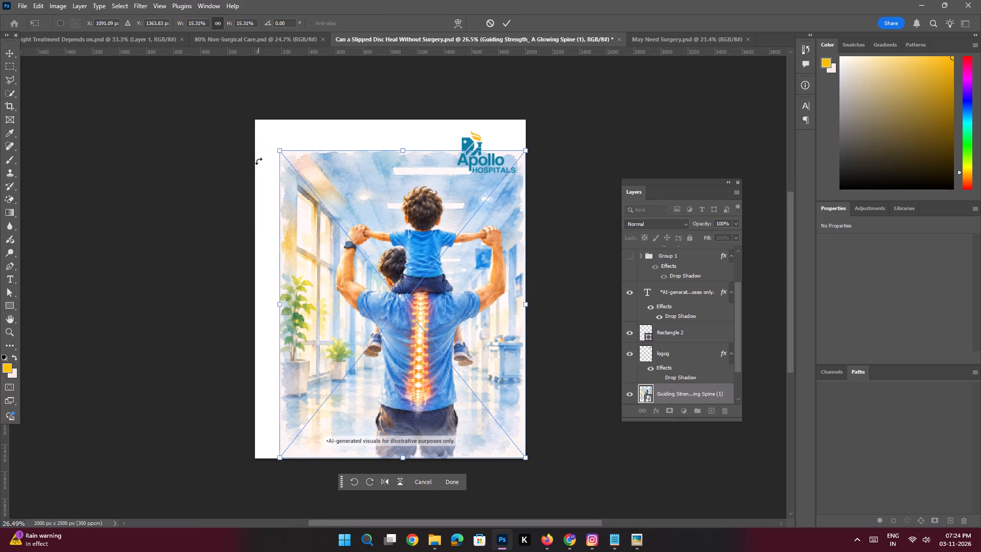
key("Return")
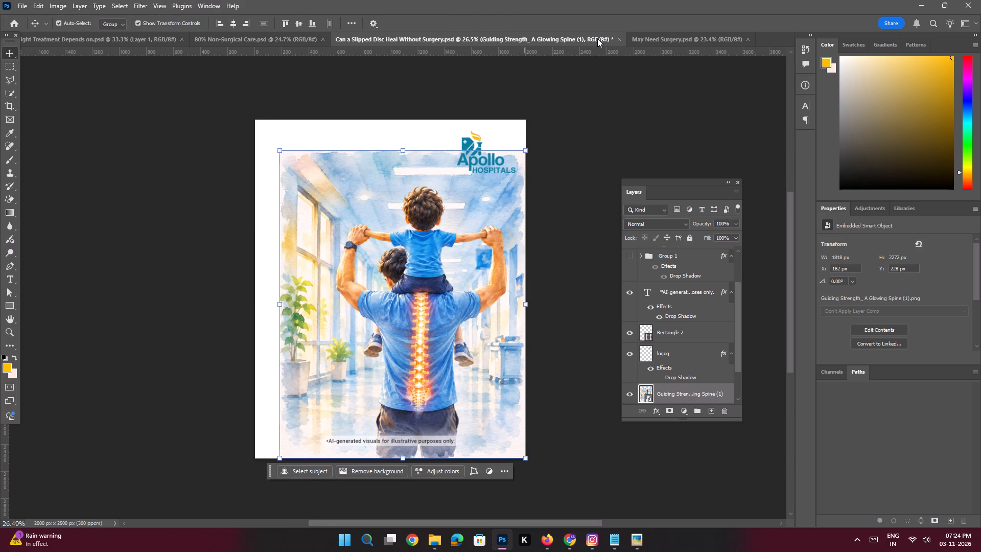
Look over the May Need Surgery, 80% Non-Surgical Care and Right Treatment Depends on designs, returning to the Slipped Disc poster.
left_click(642, 35)
left_click(558, 39)
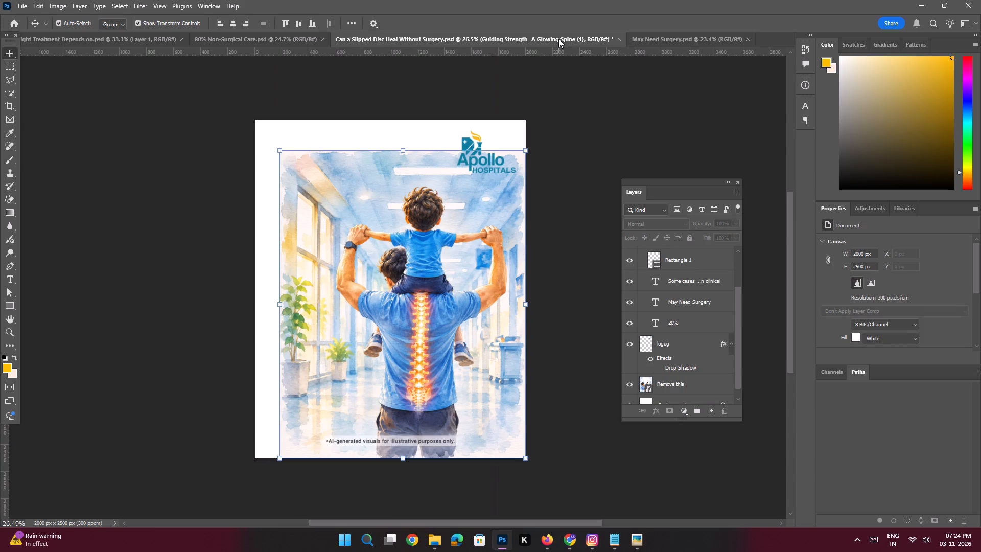
left_click(291, 35)
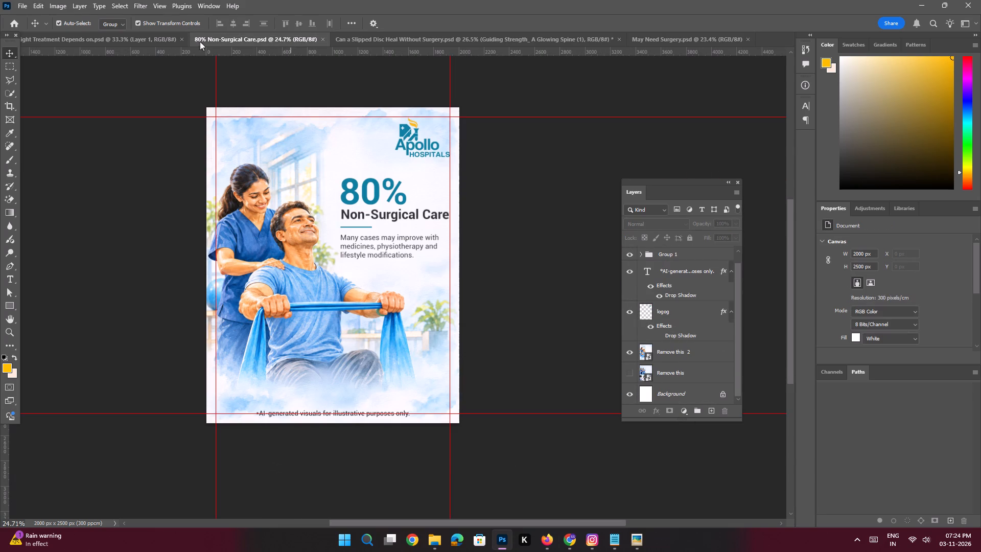
left_click(142, 39)
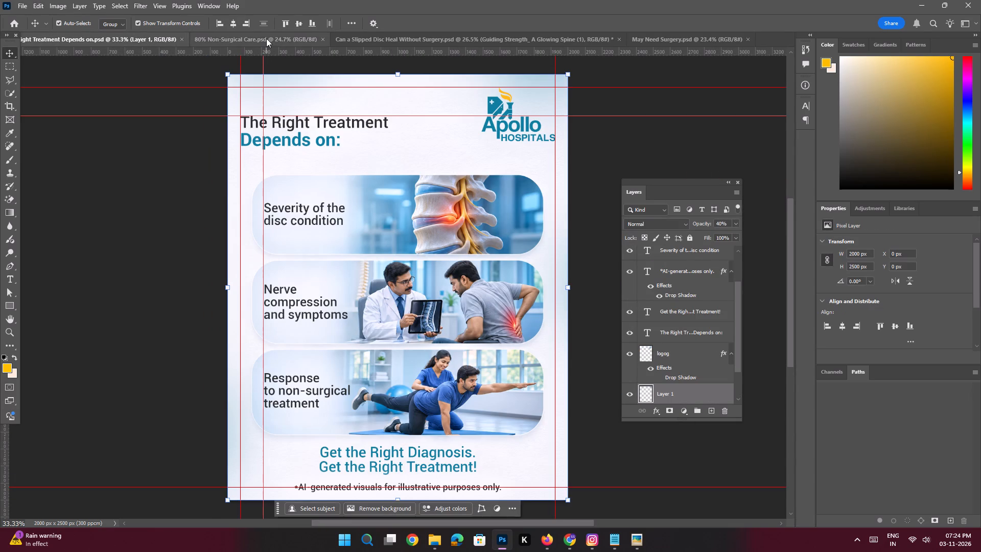
left_click(266, 38)
left_click(369, 42)
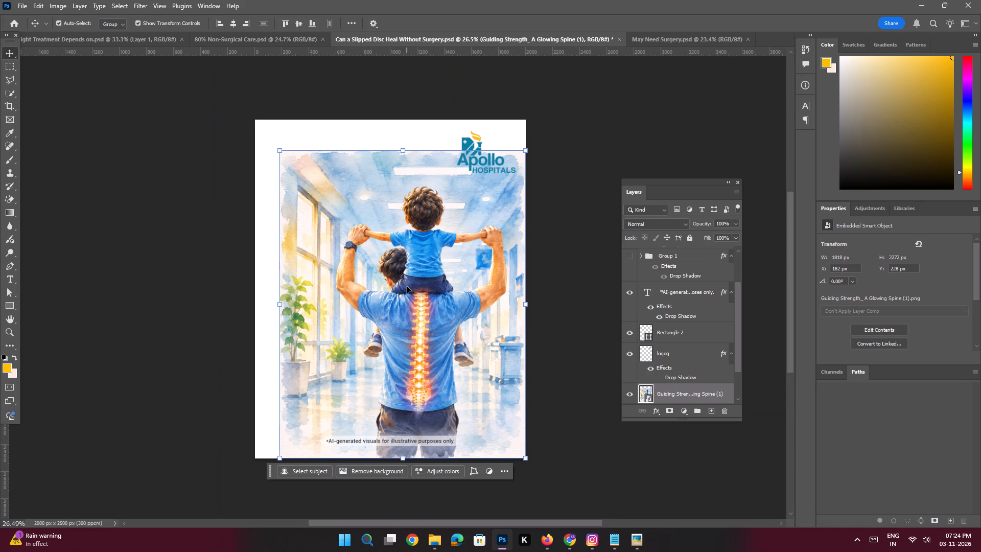
Select the blank strips along the poster's top and left edges and run Generative Fill with the prompt "Fill this image".
left_click(11, 67)
left_click_drag(190, 102, 588, 153)
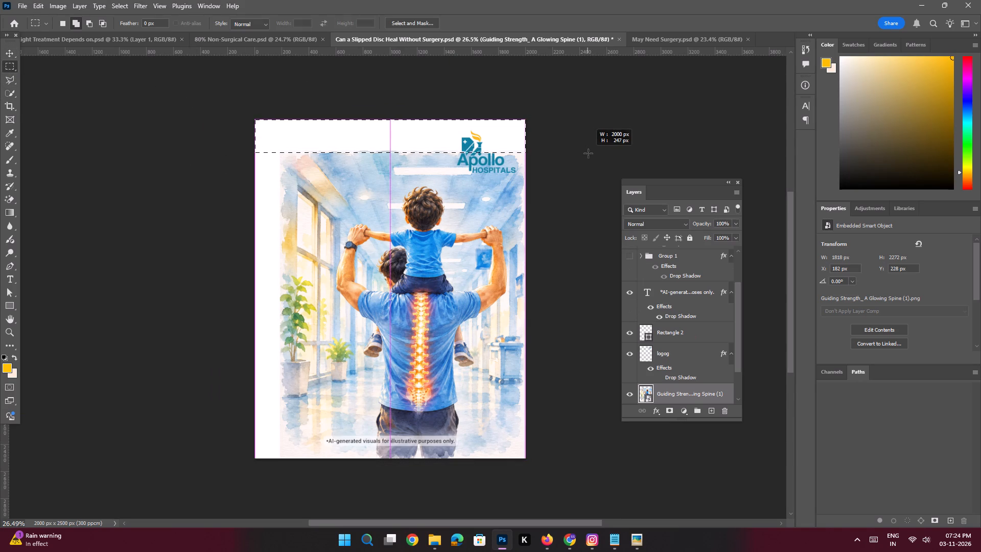
left_click_drag(588, 153, 588, 152)
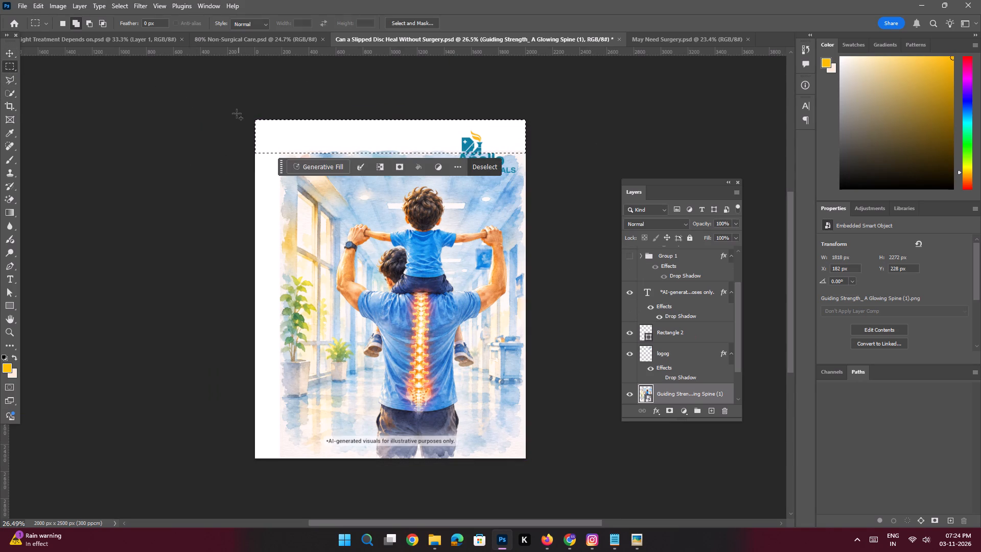
left_click_drag(234, 110, 285, 484, "shift")
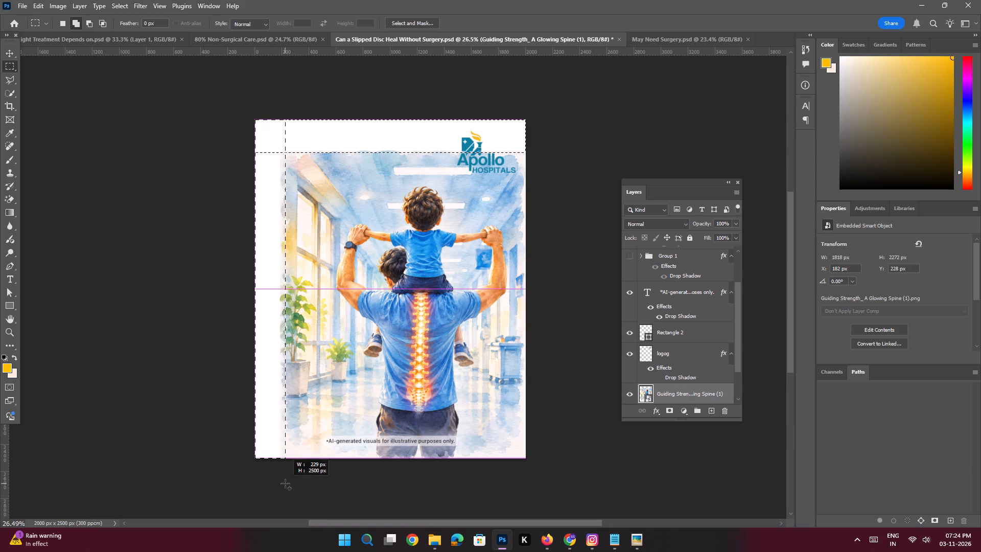
left_click_drag(285, 484, 281, 485, "shift")
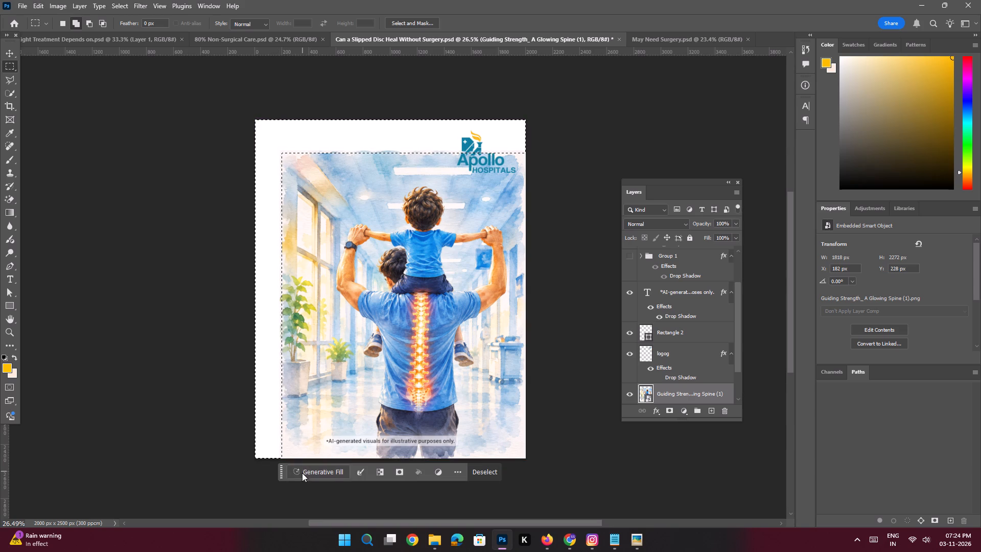
left_click(302, 473)
type("Fill this image")
key("space")
key("Return")
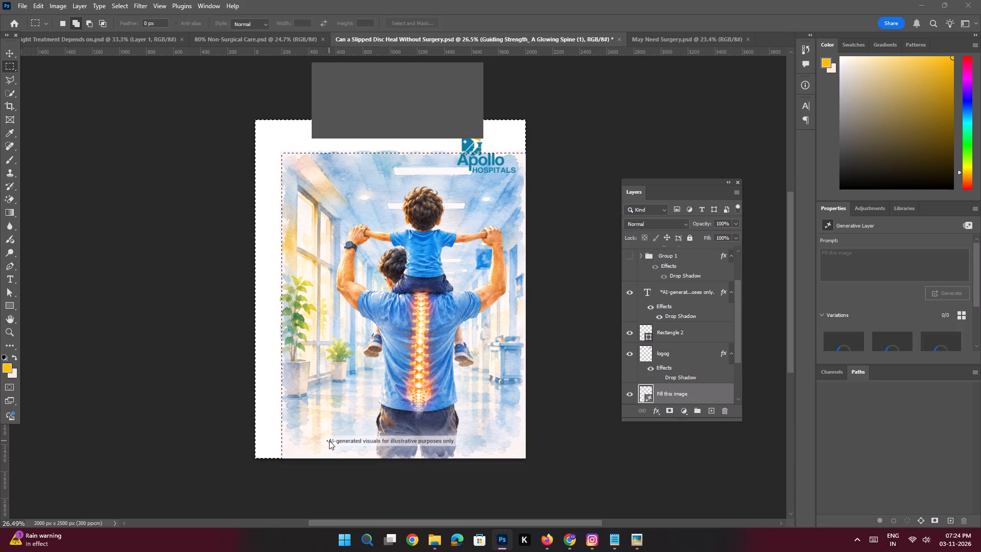
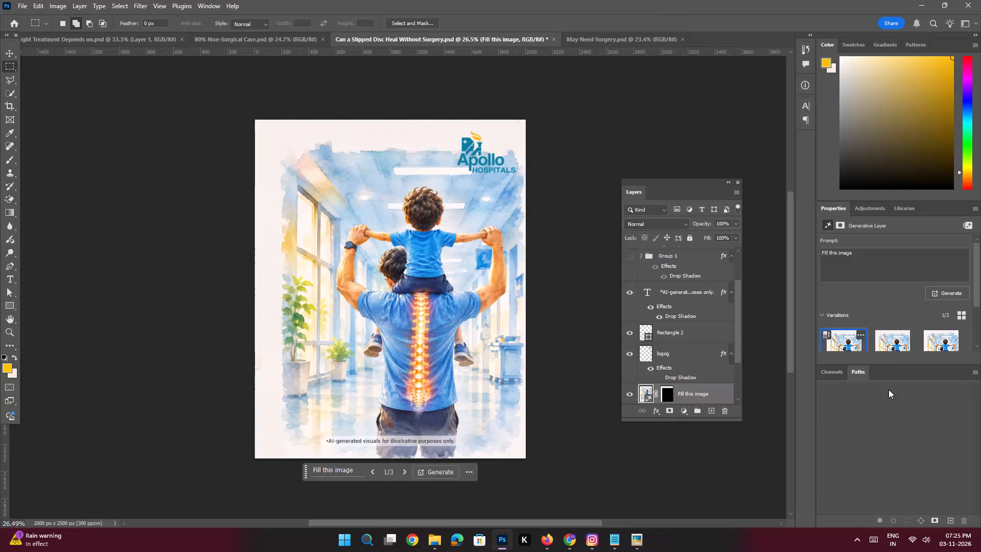
Compare the three Generative Fill variations for the poster's extended edges and keep the second one.
left_click(883, 346)
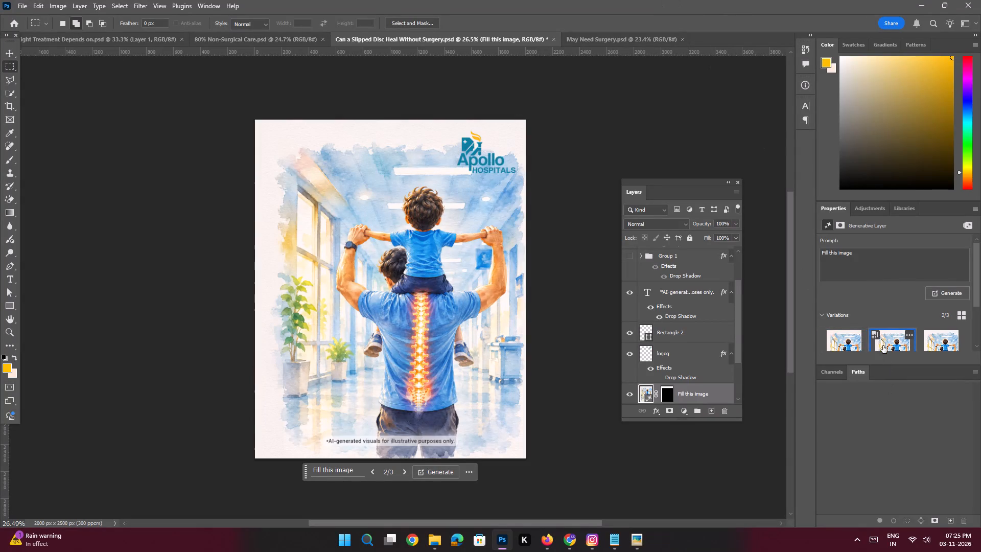
left_click(941, 344)
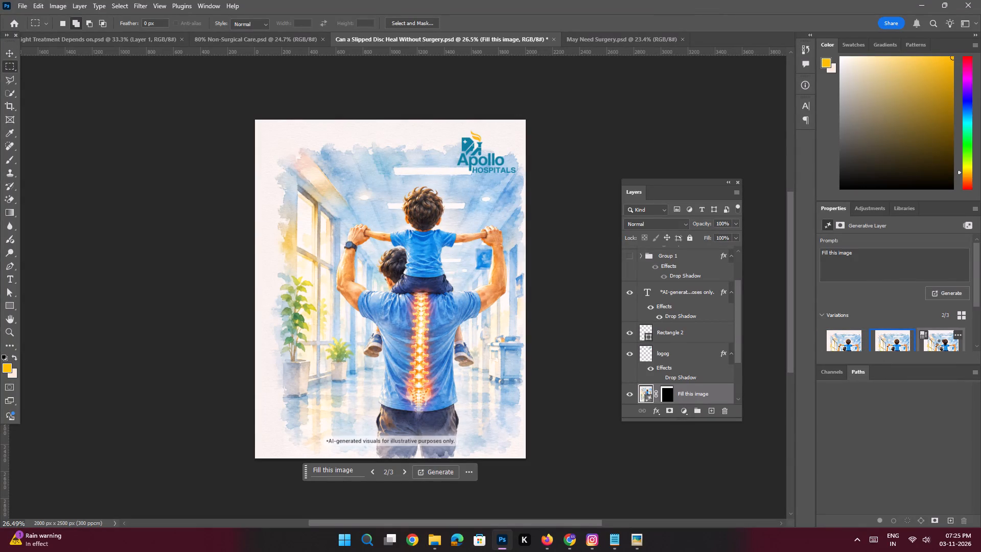
left_click(889, 340)
Combine the Fill this image generative layer and the Guiding Strength image layer into one smart object.
scroll(675, 356, "down", 6)
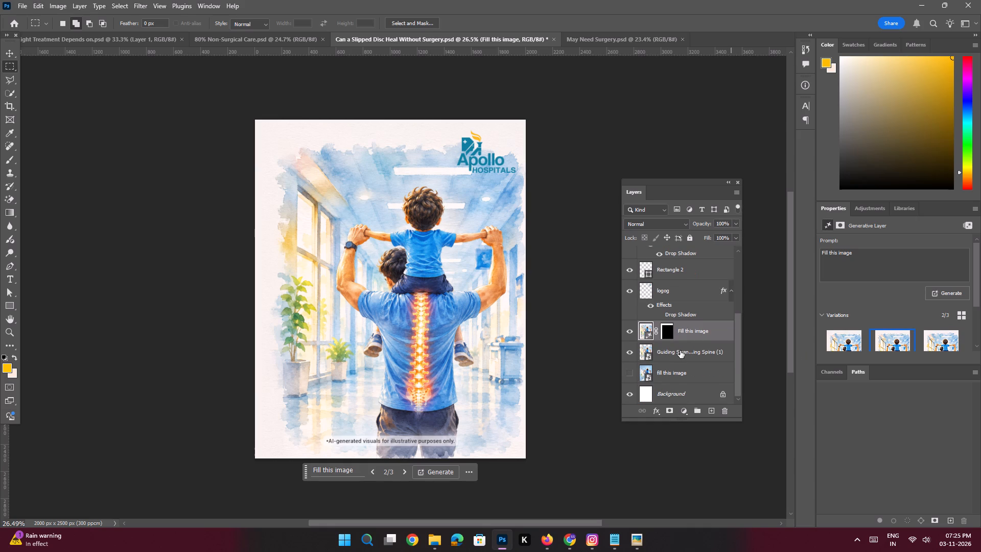
left_click(680, 351, "shift")
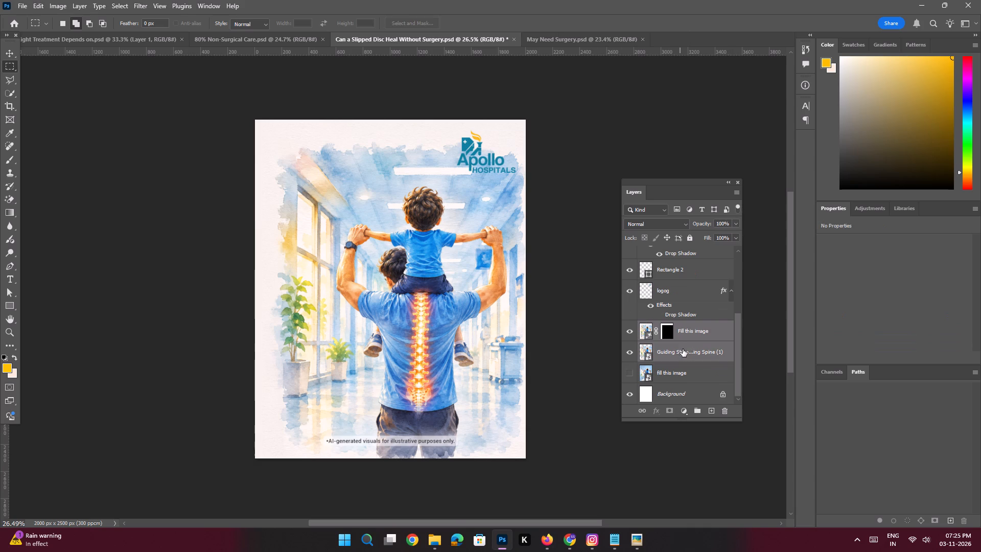
right_click(687, 340)
left_click(733, 282)
Turn the Rectangle 1, Group 2 and Group 1 layers back on and save the Slipped Disc poster.
scroll(688, 316, "up", 11)
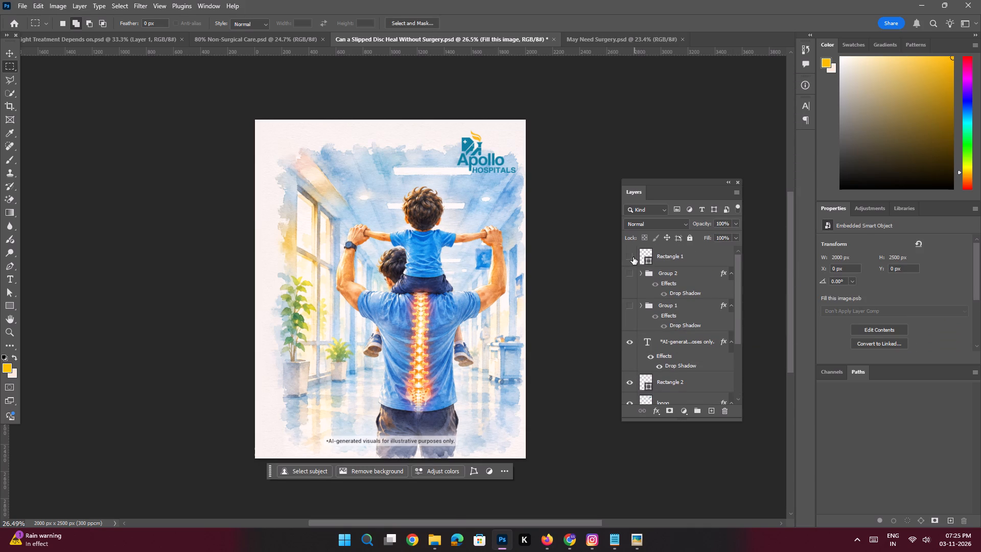
left_click(633, 257)
left_click(630, 273)
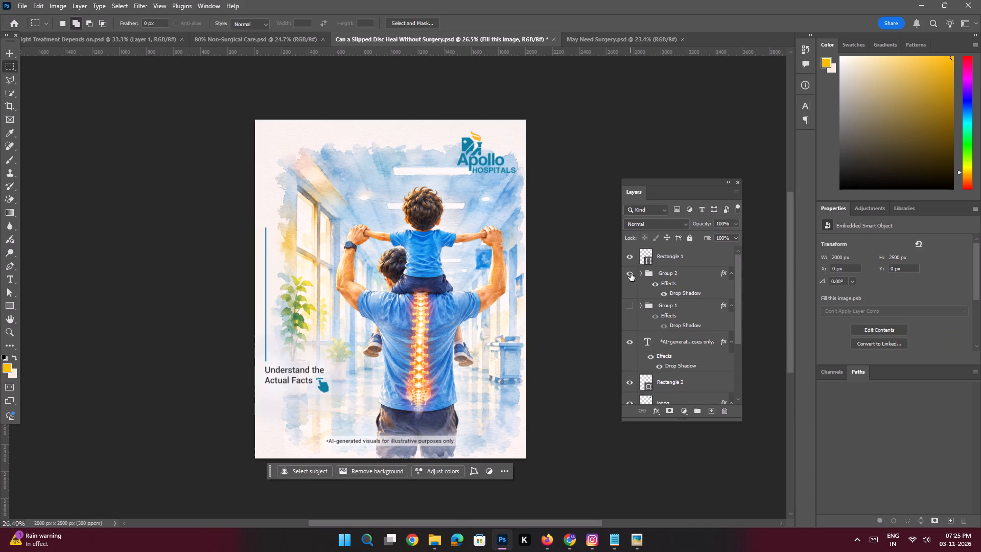
left_click(630, 306)
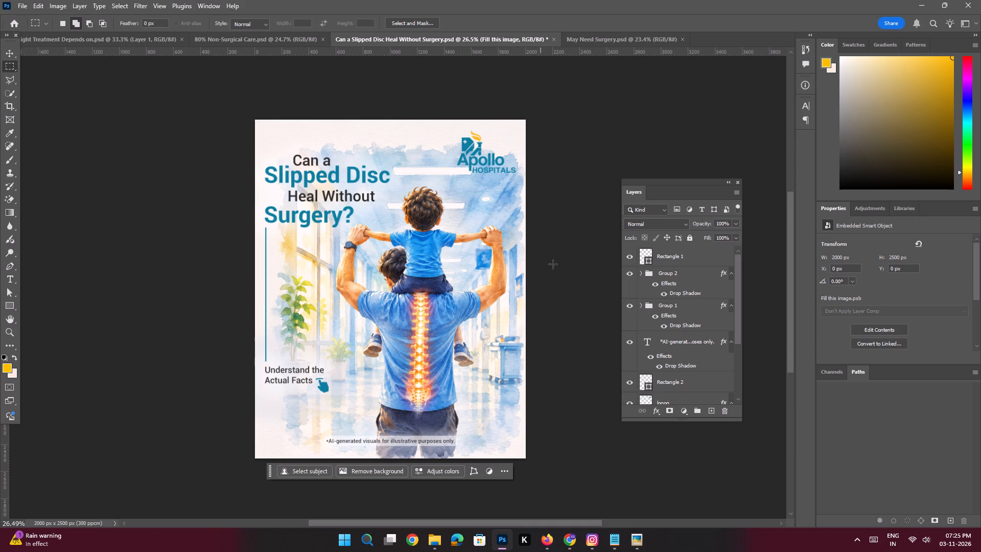
key("ctrl+s")
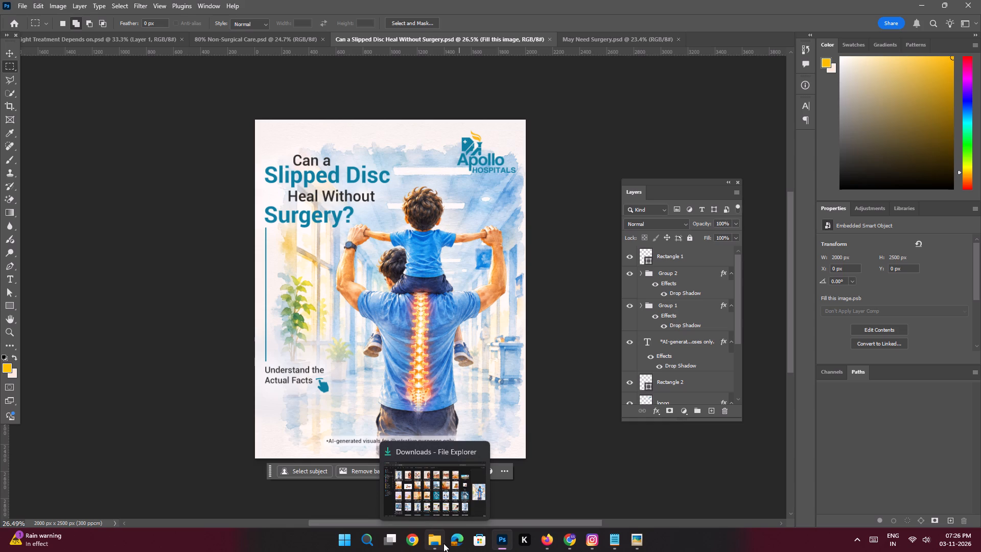
left_click(189, 282)
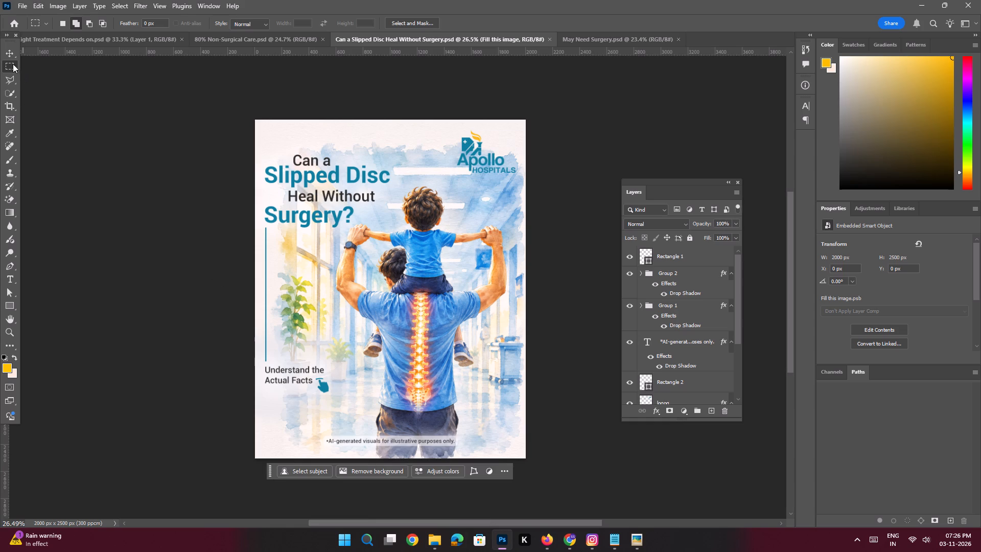
left_click(11, 55)
left_click(99, 182)
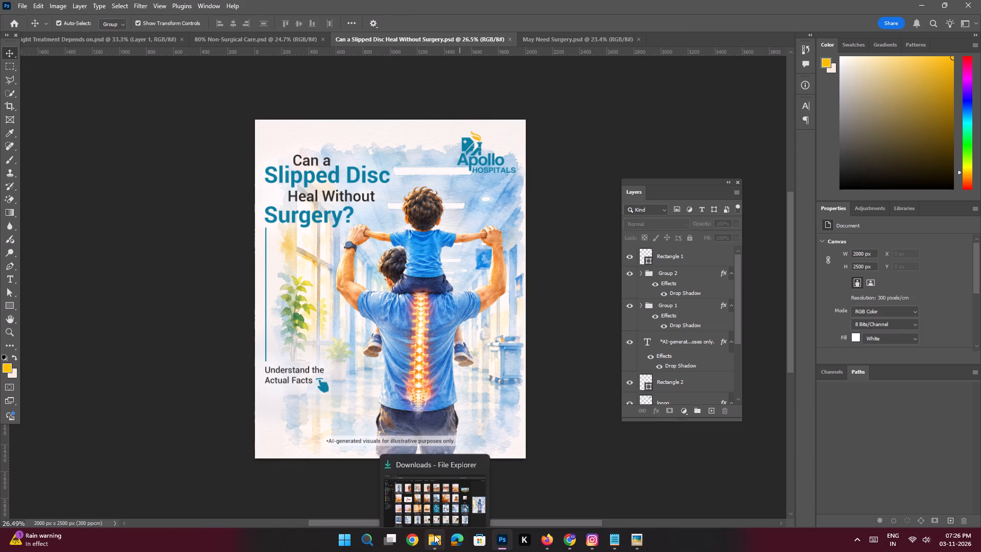
Open Happy Navratri.psd from the Aurous folder on the Desktop.
left_click(435, 493)
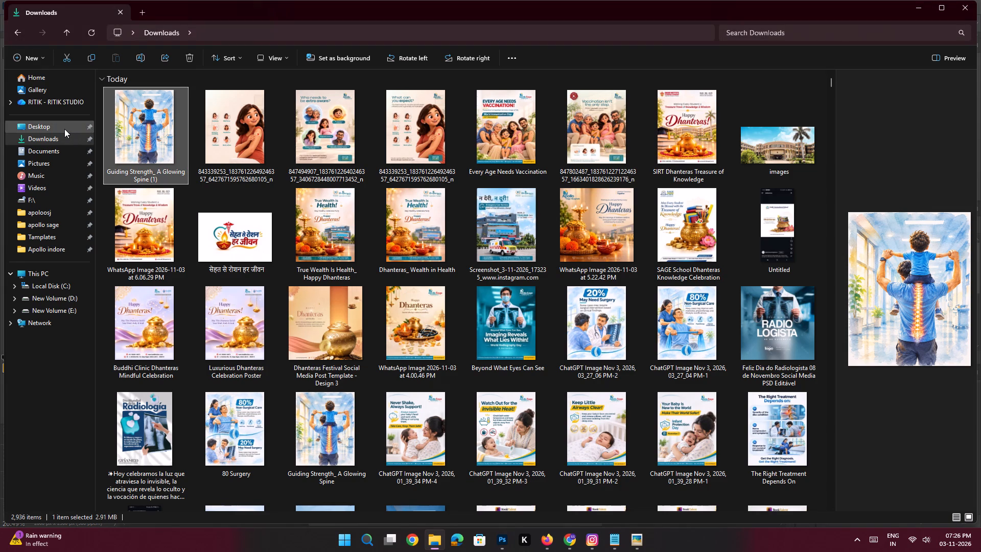
left_click(64, 129)
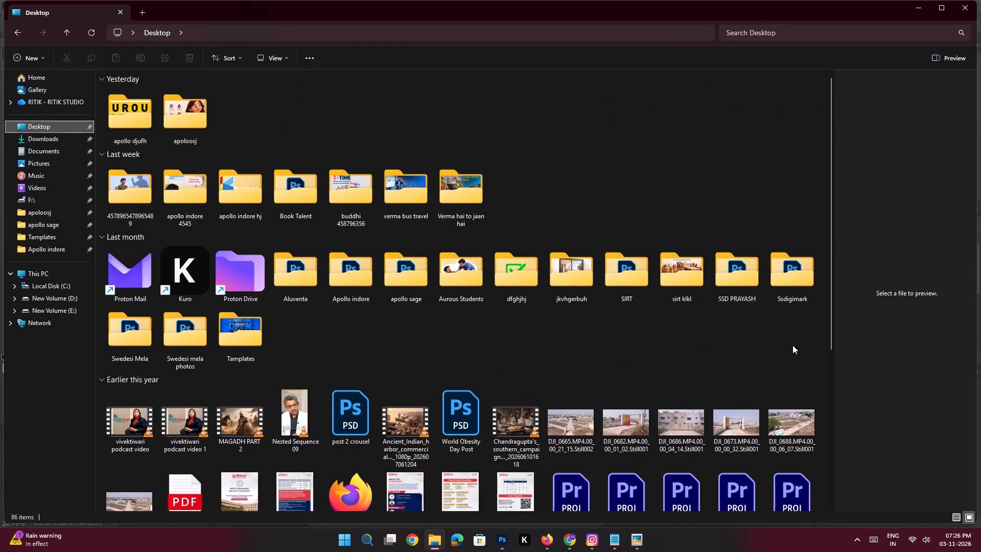
scroll(792, 345, "down", 2)
double_click(788, 261)
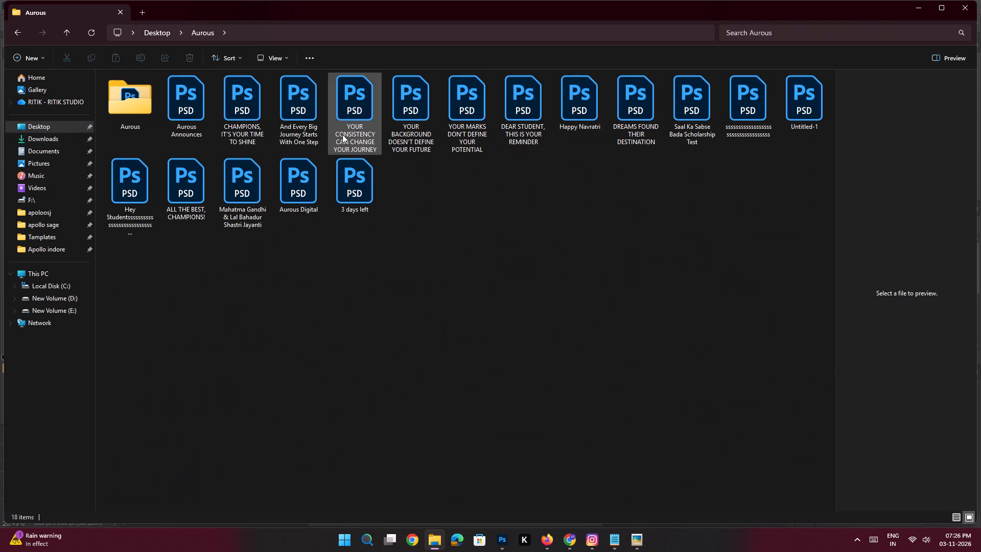
double_click(575, 122)
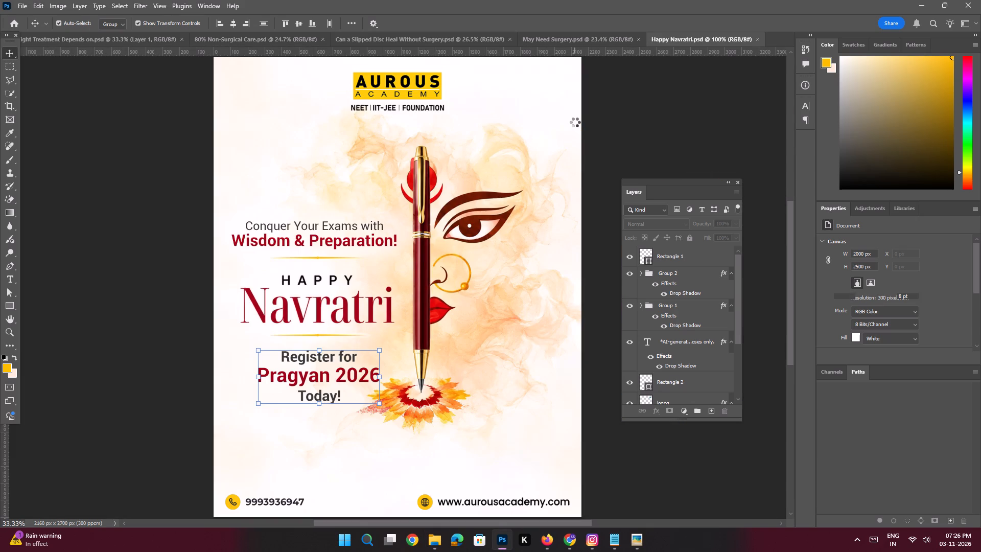
Enlarge the Aurous Academy logo proportionally to about 1792 × 778 px, keeping its top edge in place.
key("space")
key("space")
key("space")
key("space")
key("space")
key("space")
key("space")
key("space")
key("space")
key("space")
key("space")
key("space")
key("space")
key("space")
key("space")
key("space")
key("space")
key("space")
key("space")
key("space")
left_click_drag(487, 130, 492, 160)
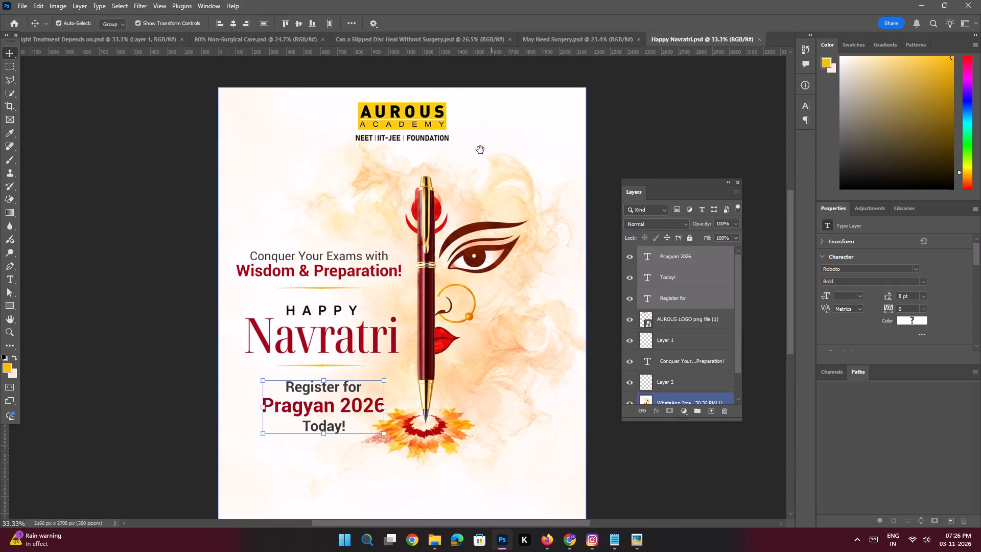
left_click(147, 144)
left_click(409, 122)
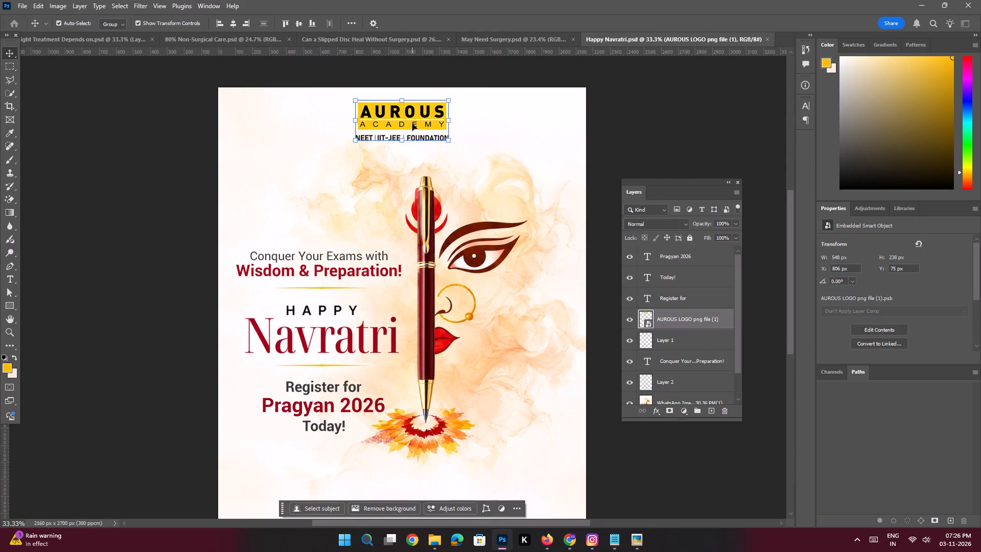
key("ctrl+t")
left_click_drag(403, 143, 412, 235)
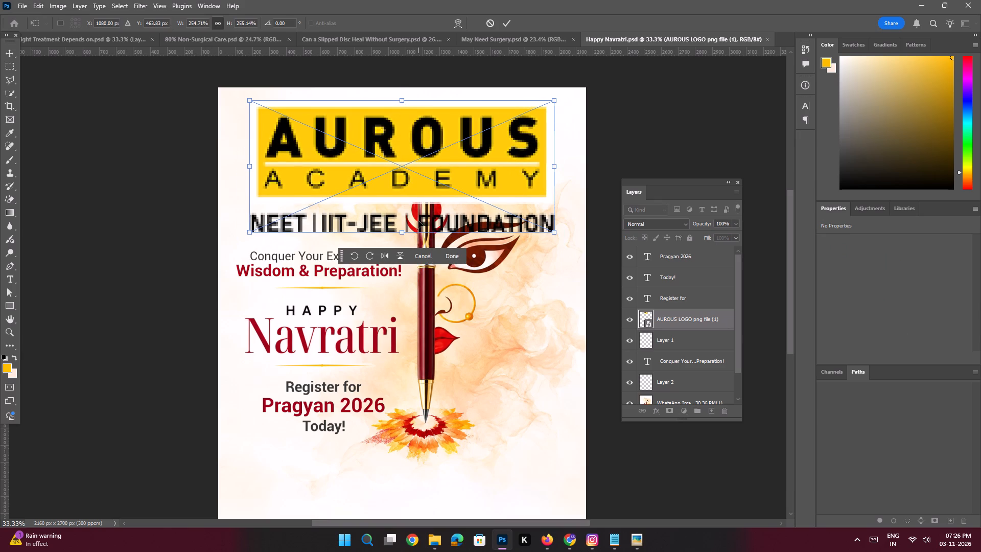
key("Return")
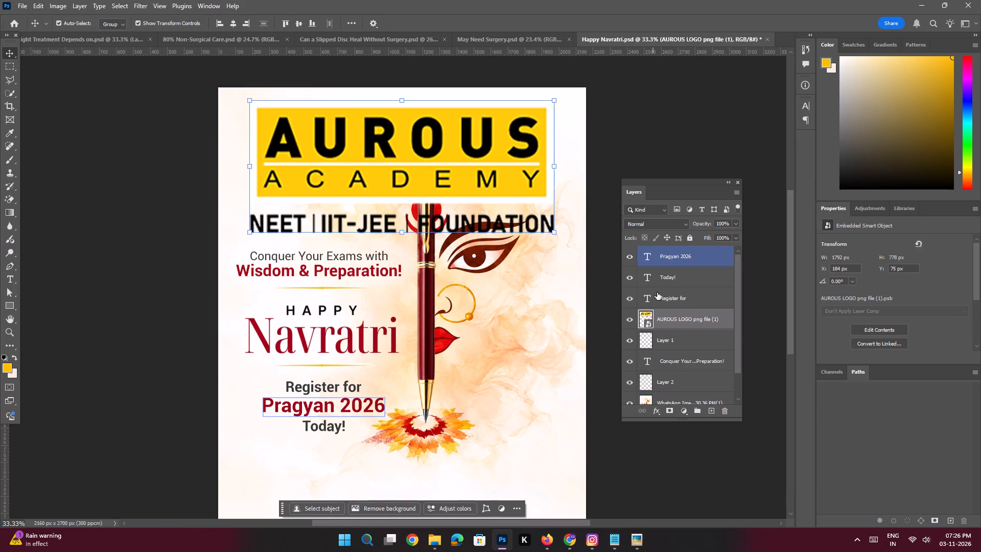
Export the Aurous logo layer as a PNG named AUROUS LOGO png file (1) into the Desktop's apollo djufh folder.
right_click(670, 322)
left_click(692, 218)
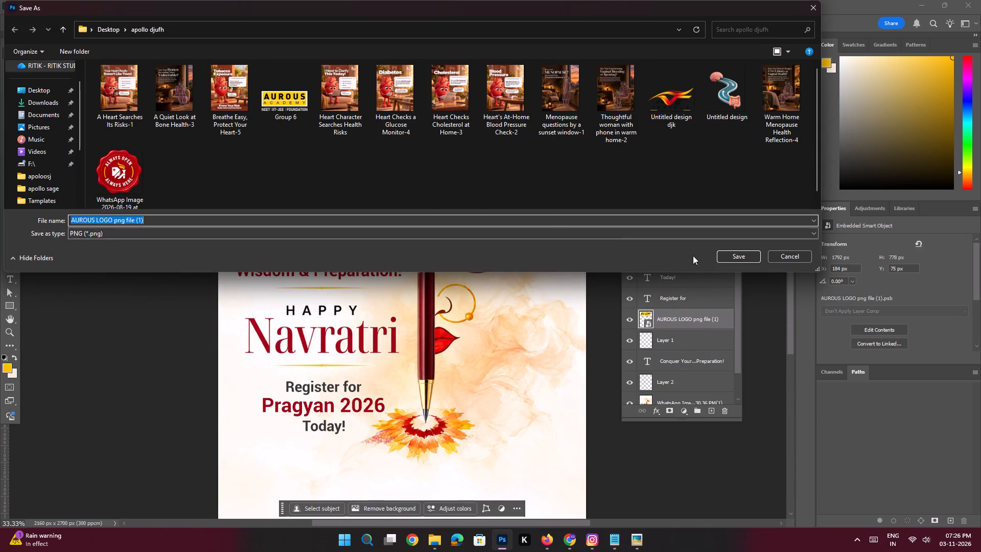
left_click(728, 255)
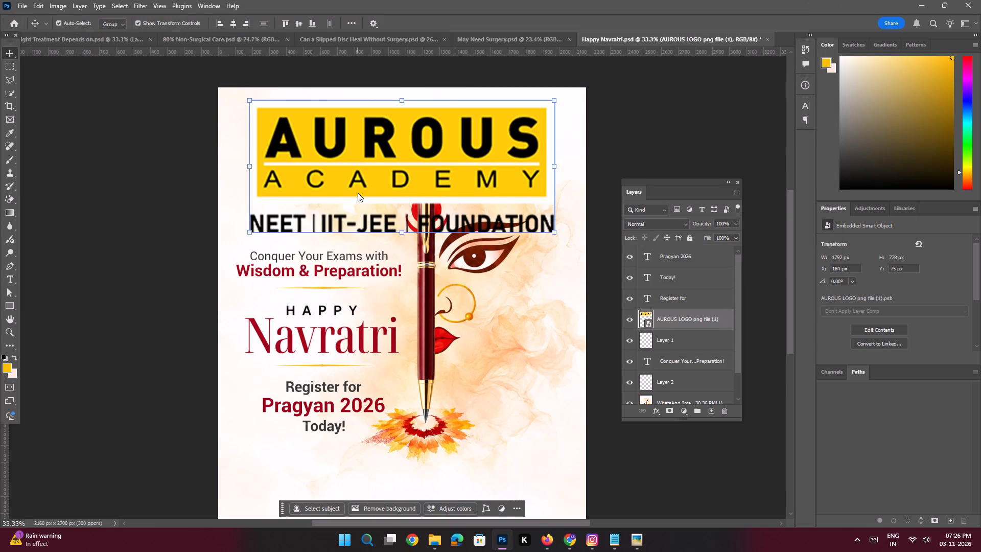
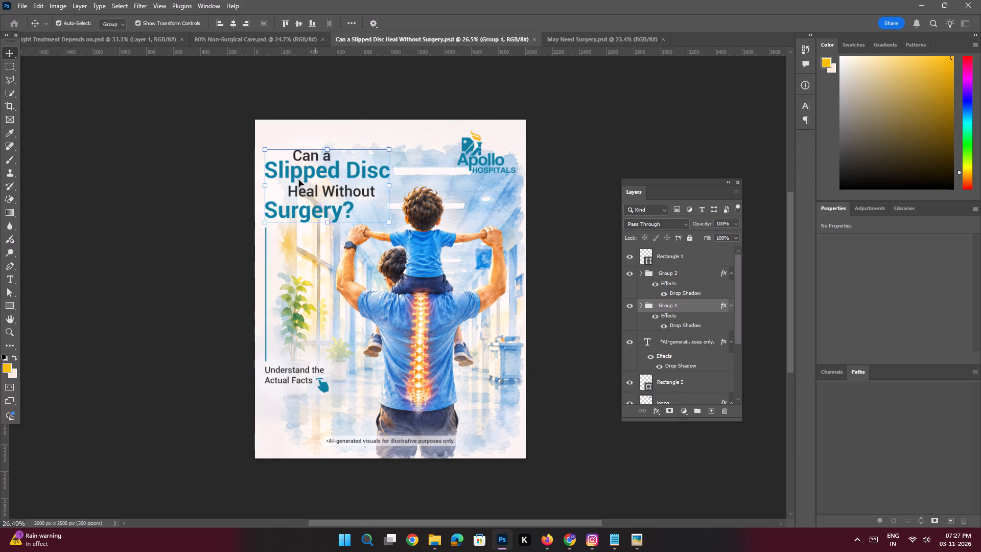
Set the Apollo Hospitals logo layer's drop shadow colour to the cream sampled from the poster's upper paper area, RGB 246, 242, 236.
left_click(201, 219)
key("ctrl+space")
key("ctrl+space")
key("ctrl+space")
key("ctrl+space")
key("ctrl+space")
key("ctrl+space")
key("ctrl+space")
key("ctrl+space")
key("ctrl+space")
key("ctrl+space")
key("ctrl+space")
key("ctrl+space")
key("ctrl+space")
key("ctrl+space")
key("ctrl+space")
key("ctrl+space")
key("ctrl+space")
key("ctrl+space")
key("ctrl+space")
key("ctrl+space")
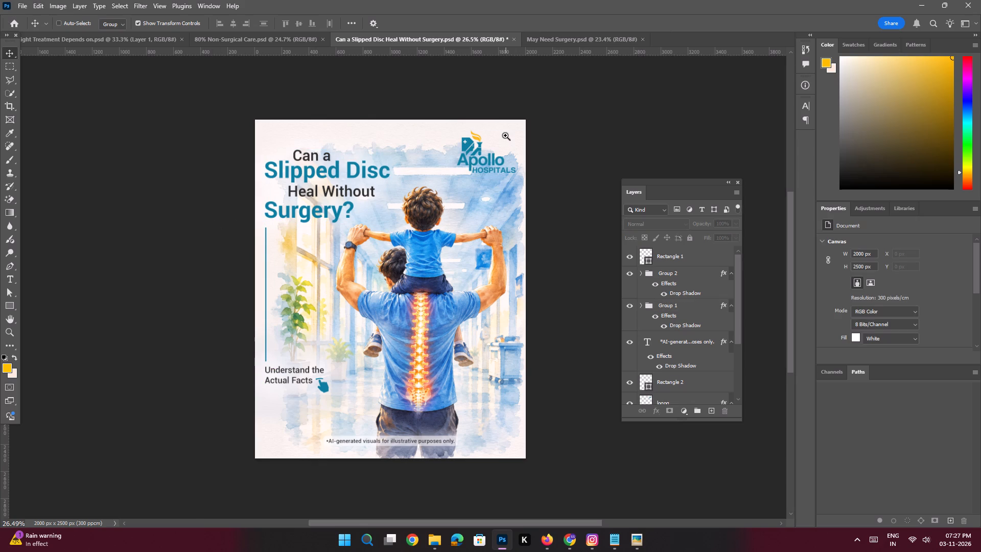
left_click_drag(502, 135, 545, 336, "ctrl")
left_click_drag(464, 200, 433, 231)
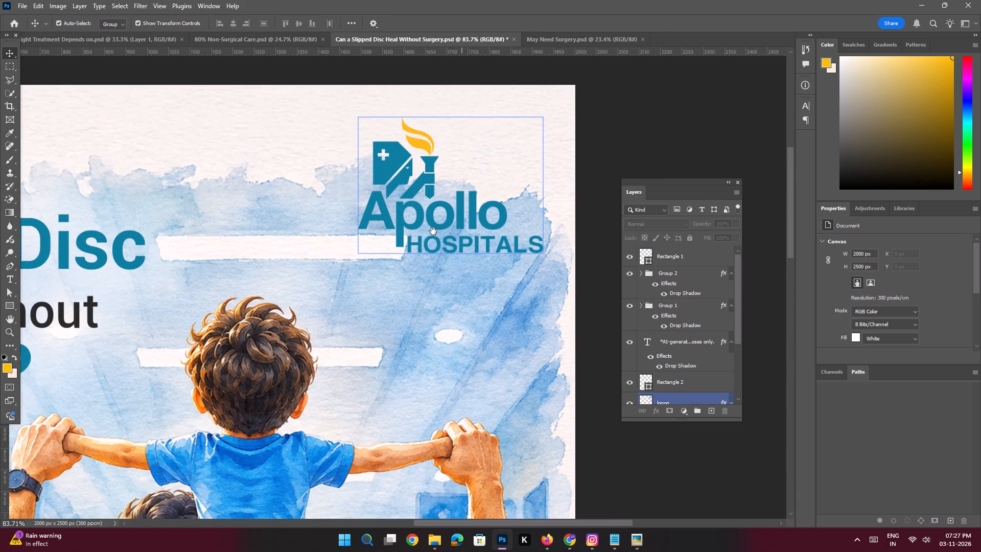
left_click_drag(433, 231, 428, 237)
left_click(367, 196)
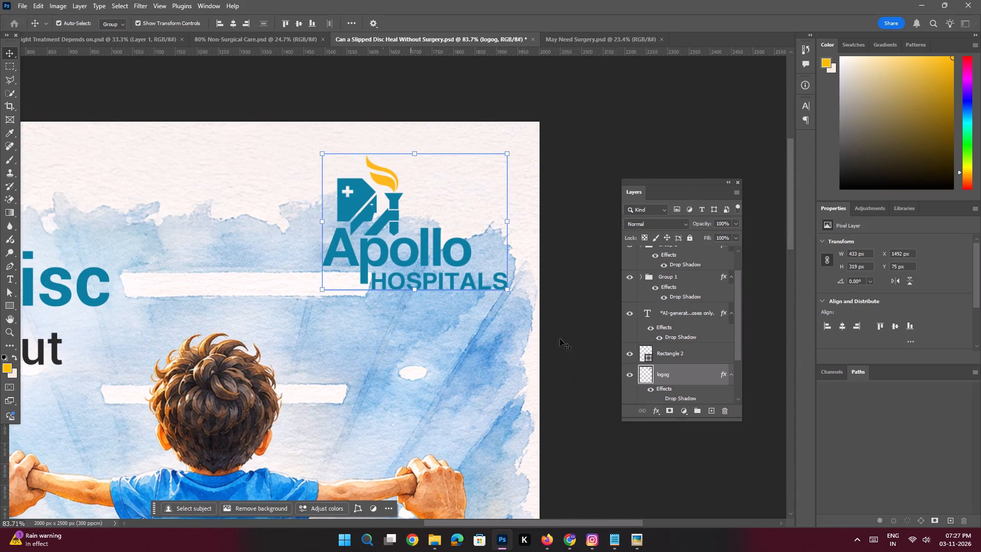
left_click(660, 399)
double_click(681, 400)
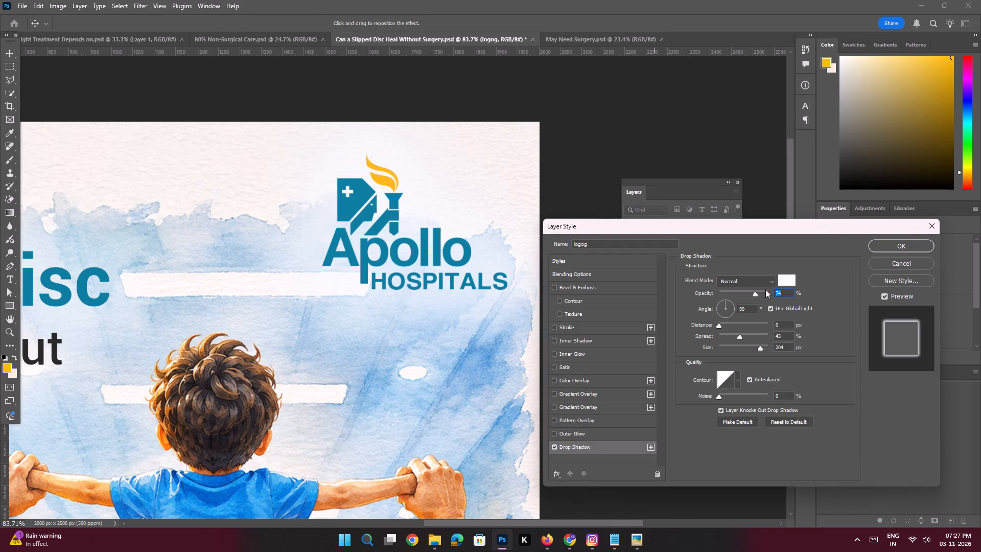
left_click(781, 280)
left_click(212, 153)
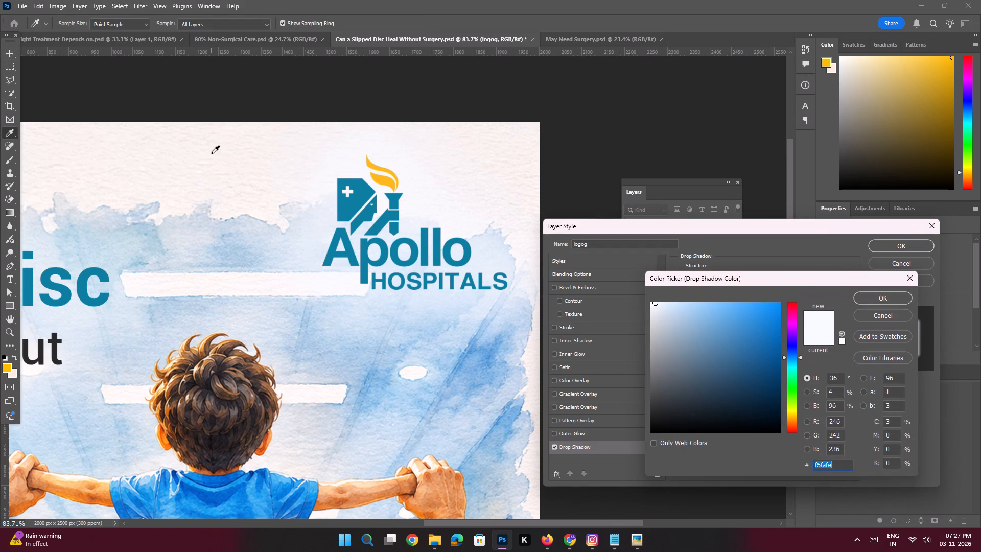
key("Return")
key("Return")
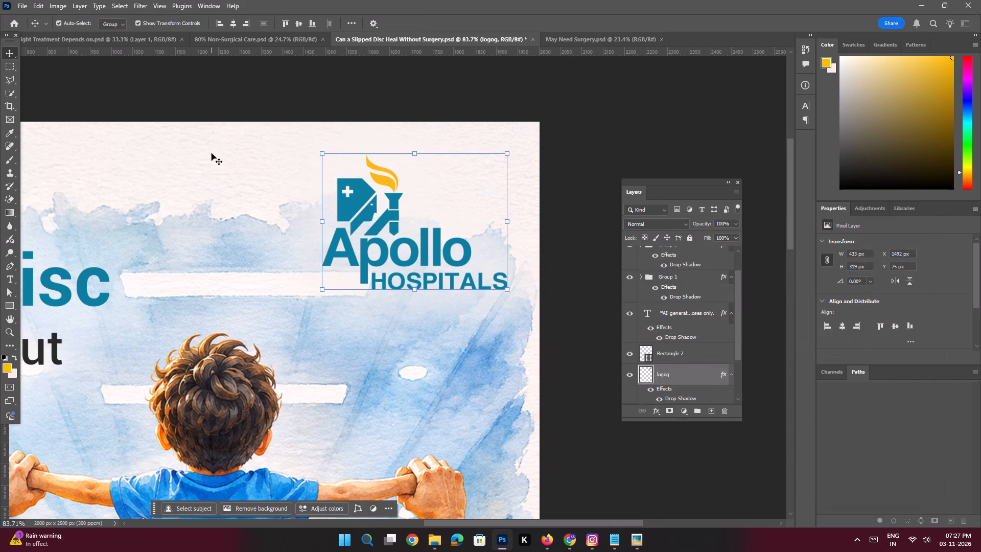
key("Return")
Save the Slipped Disc poster with the revised logo shadow.
key("ctrl+0")
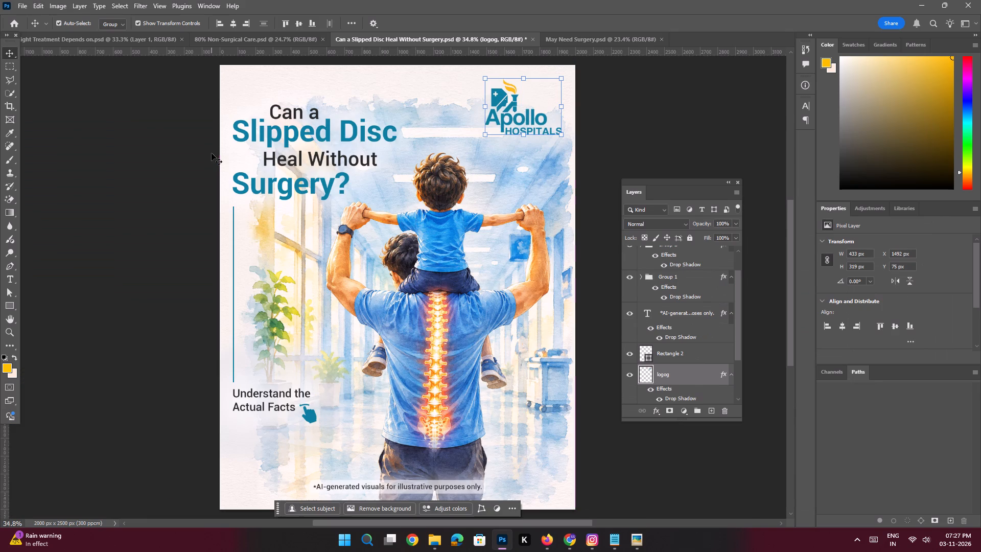
left_click(122, 233)
key("space")
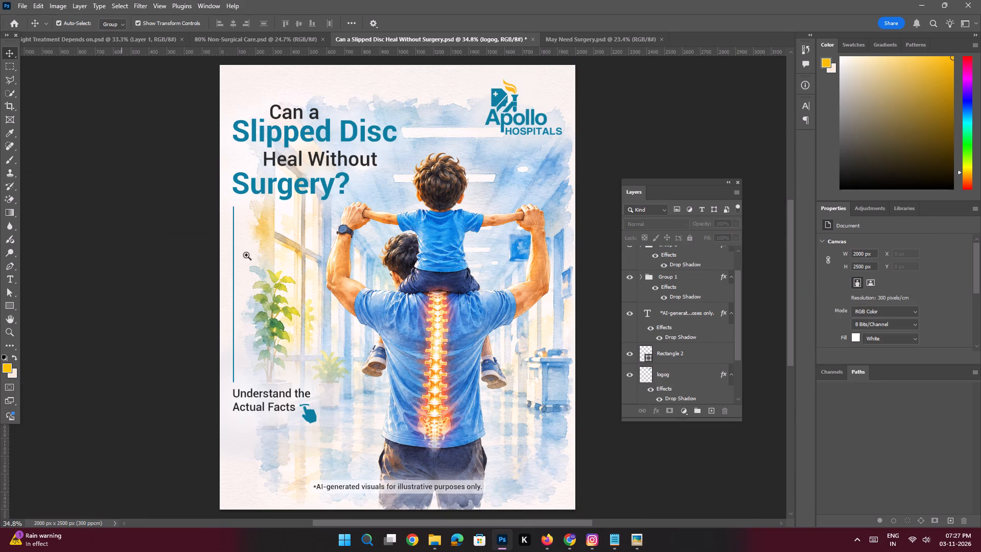
left_click_drag(284, 252, 265, 246, "ctrl")
left_click_drag(321, 227, 321, 233)
key("ctrl+s")
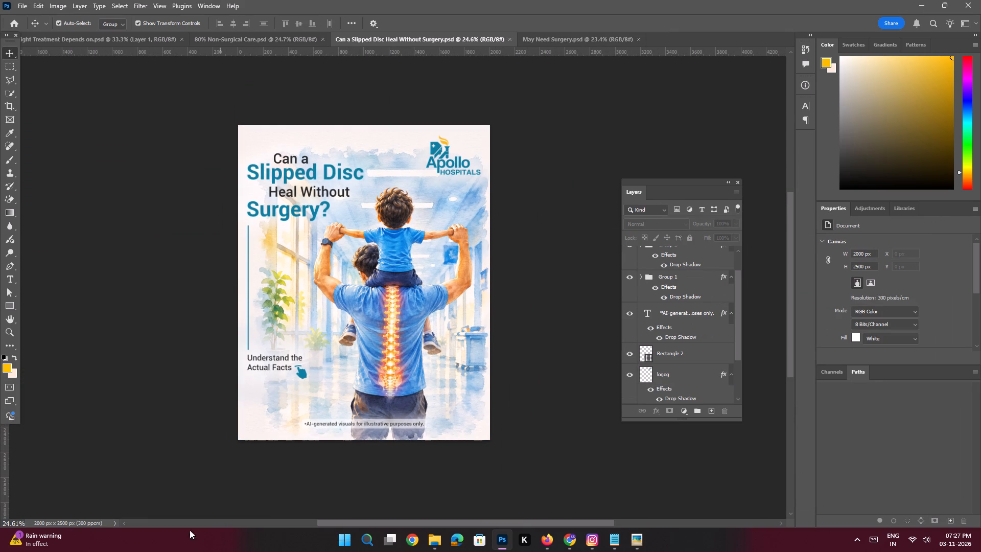
Rasterize the background smart object layer, Fill this image, into a pixel layer.
key("space")
left_click_drag(340, 218, 357, 269, "ctrl")
left_click_drag(408, 242, 406, 268)
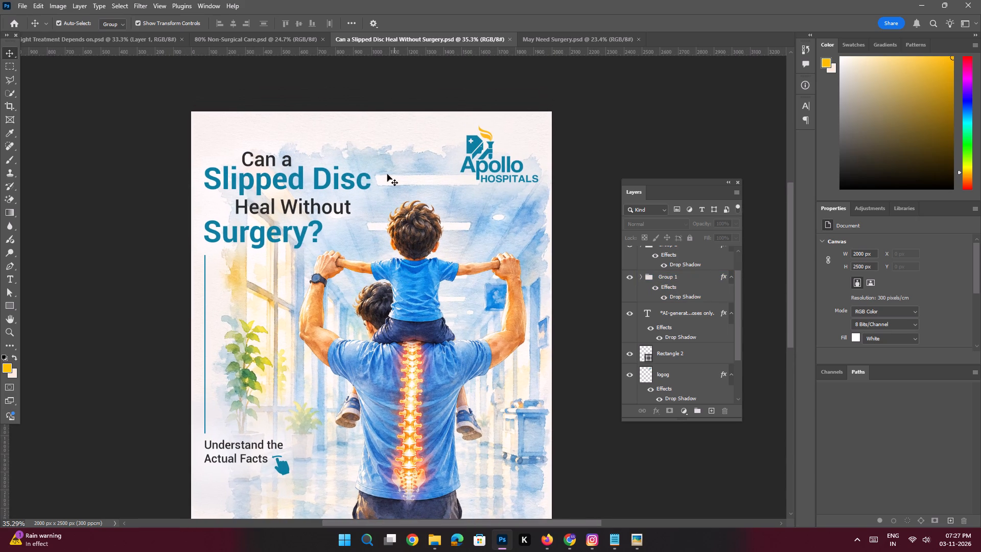
left_click(385, 170)
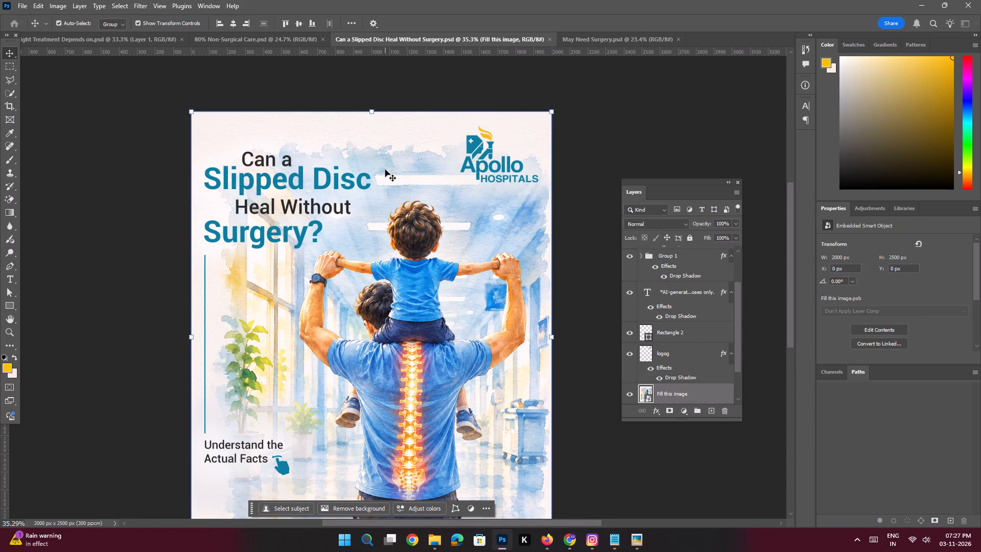
key("e")
left_click(385, 170)
left_click(430, 197)
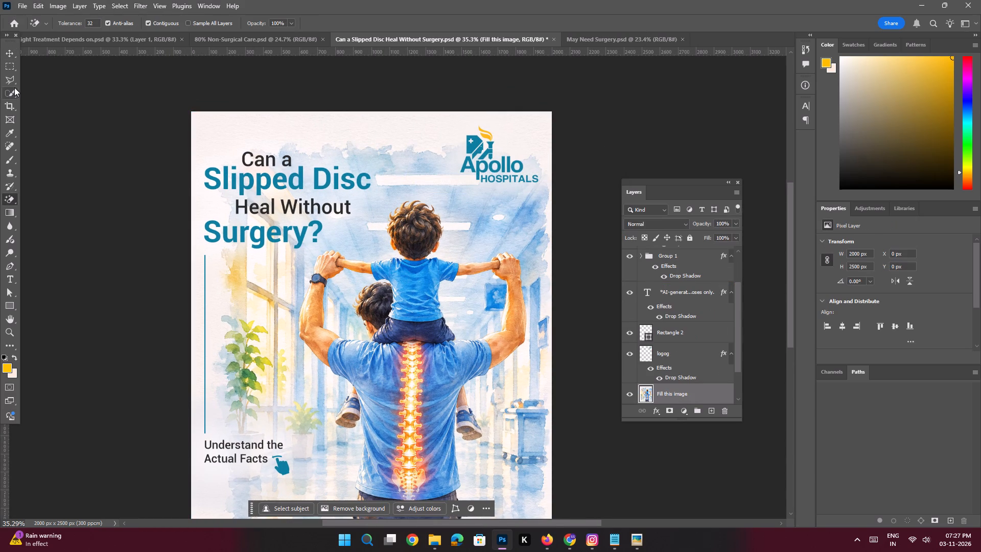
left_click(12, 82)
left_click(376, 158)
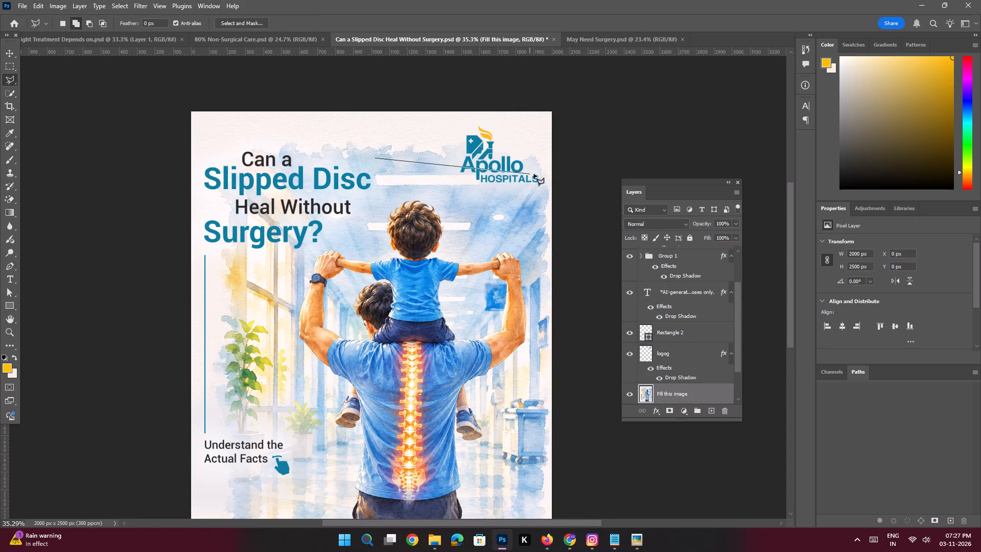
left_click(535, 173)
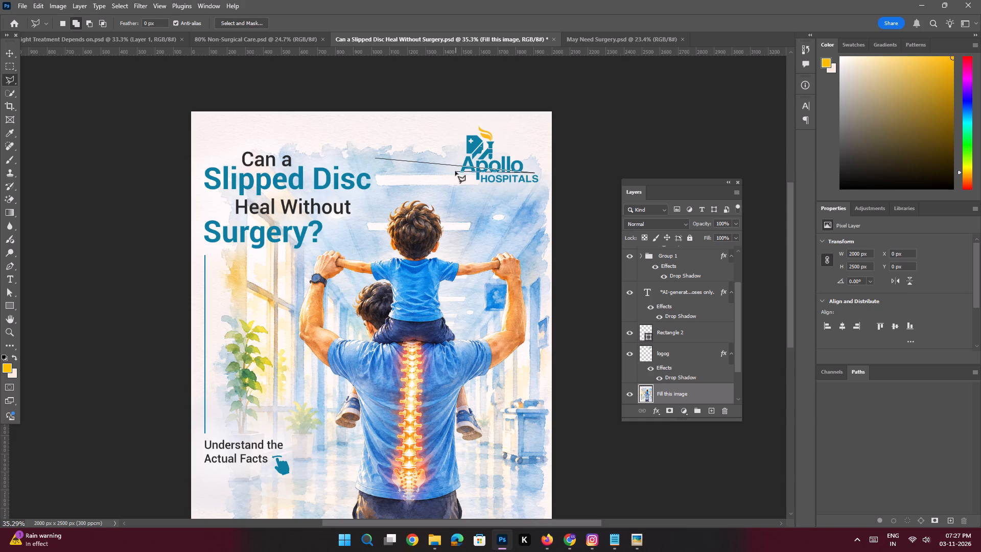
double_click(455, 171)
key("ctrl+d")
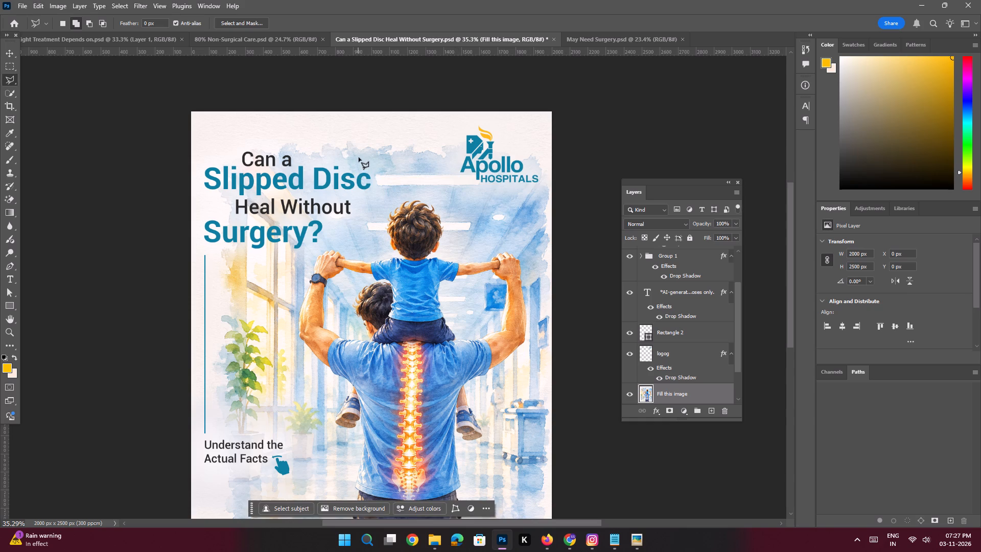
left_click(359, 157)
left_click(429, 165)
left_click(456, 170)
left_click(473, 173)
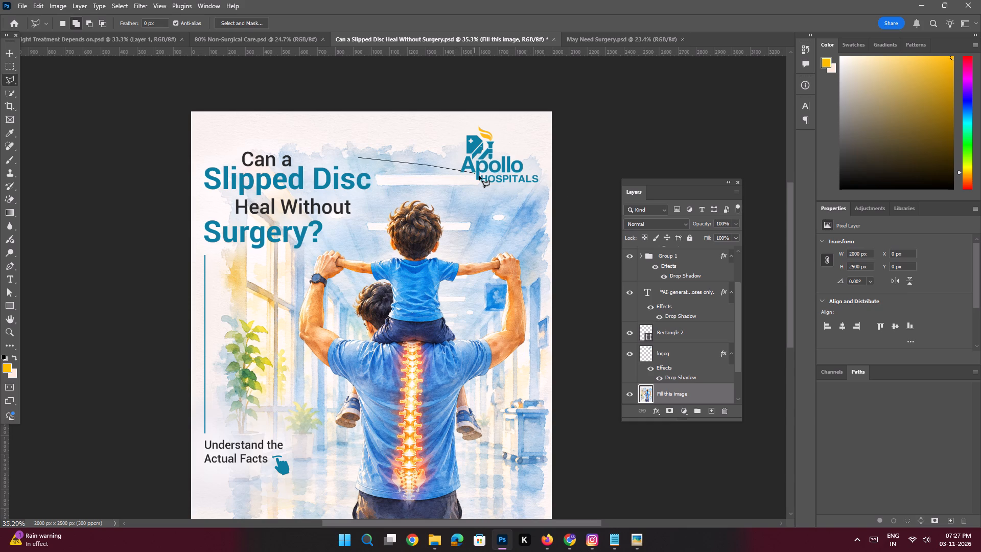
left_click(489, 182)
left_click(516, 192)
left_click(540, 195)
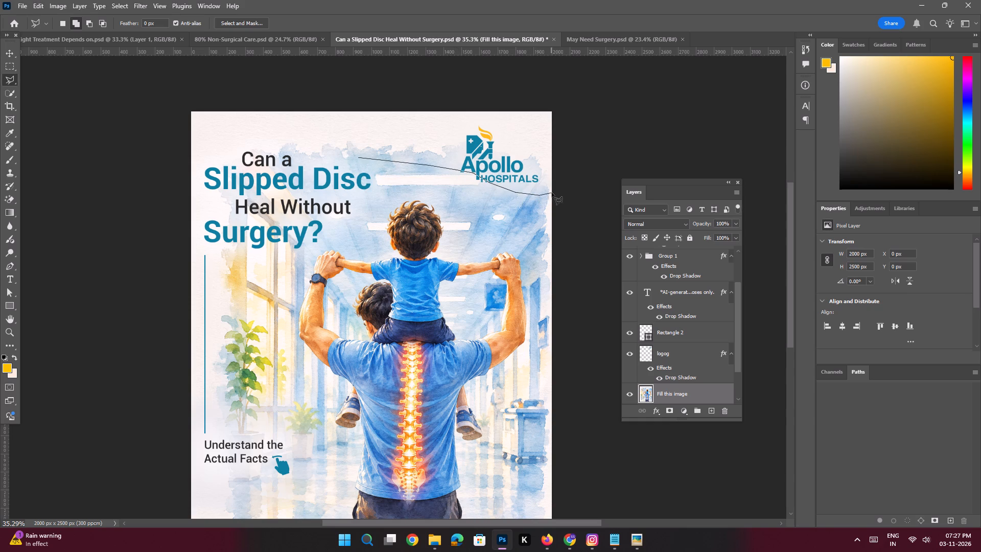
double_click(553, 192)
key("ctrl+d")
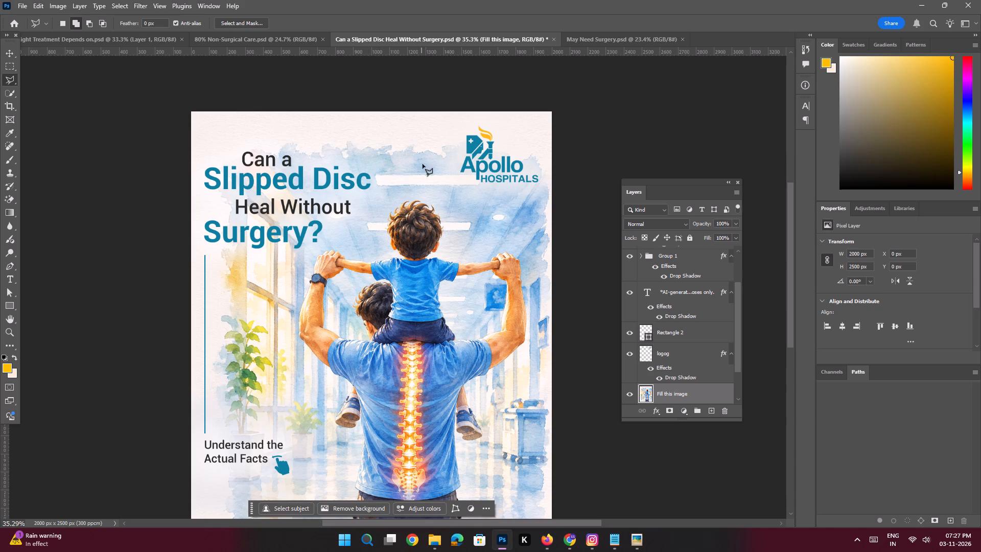
Outline the background's top strip and upper-left side with the Polygonal Lasso, passing through the heading and logo and extending beyond the canvas edges.
left_click(449, 157)
left_click_drag(440, 167, 432, 167)
left_click(314, 161)
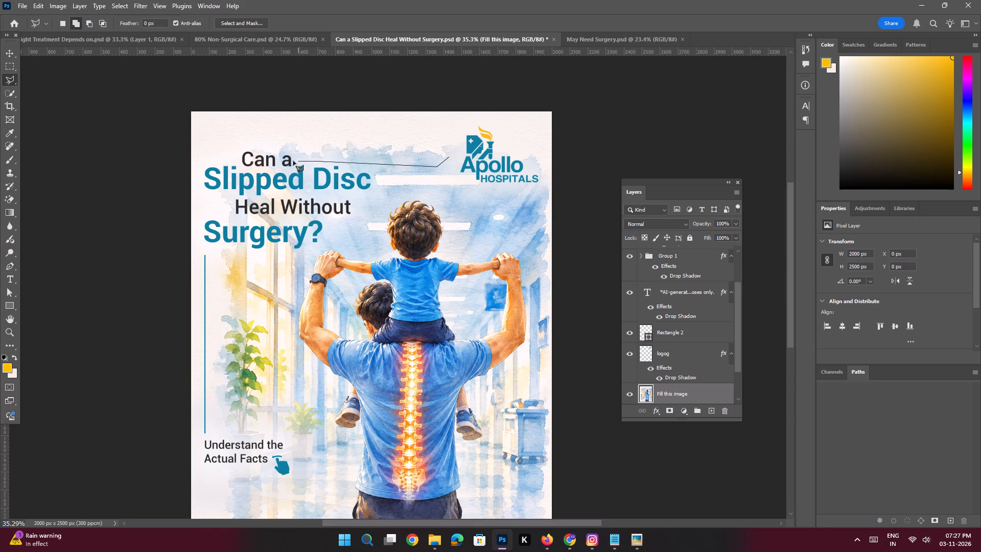
left_click(285, 160)
left_click(259, 161)
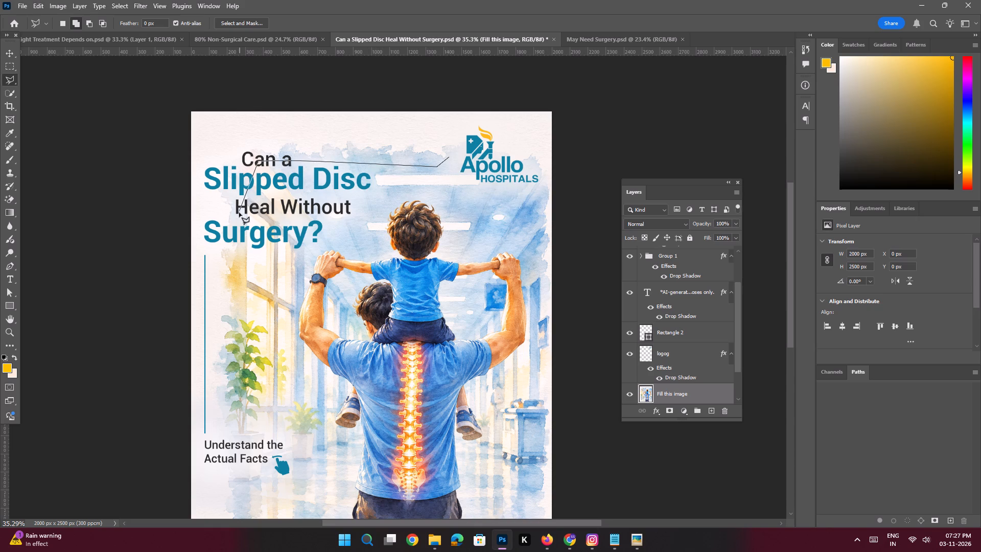
left_click(239, 213)
left_click(238, 256)
left_click(228, 307)
left_click_drag(220, 307, 209, 305)
left_click_drag(185, 298, 181, 290)
left_click_drag(159, 242, 166, 214)
left_click(176, 108)
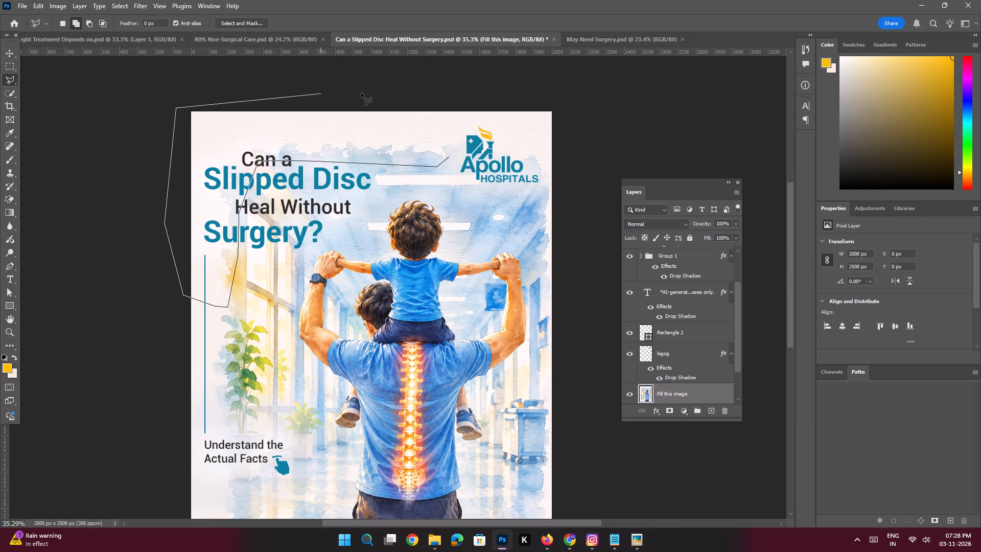
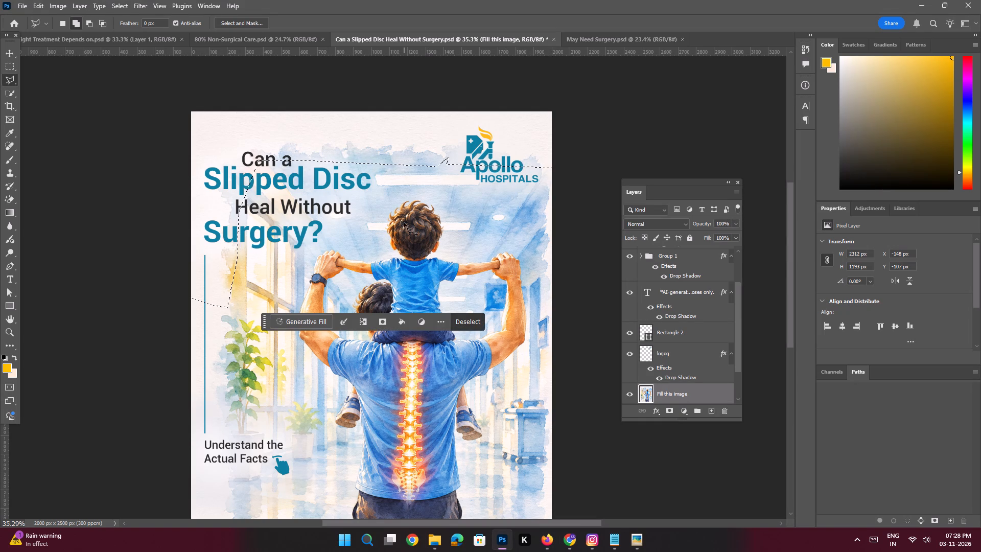
key("shift+BackSpace")
left_click(546, 135)
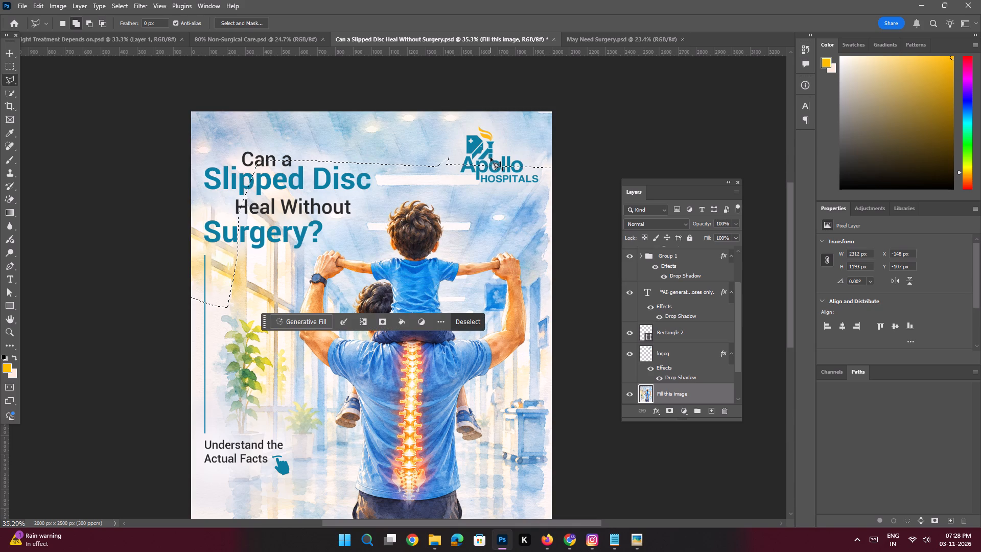
key("ctrl+d")
Compare the whole poster with and without the background fill, keeping the filled version with nothing selected.
key("ctrl+space")
key("ctrl+space")
key("ctrl+space")
key("ctrl+space")
key("ctrl+space")
key("ctrl+space")
key("ctrl+space")
key("ctrl+space")
key("ctrl+space")
key("ctrl+space")
key("ctrl+space")
key("ctrl+space")
key("ctrl+space")
key("ctrl+space")
key("ctrl+space")
key("ctrl+space")
key("ctrl+space")
key("ctrl+space")
key("ctrl+space")
key("ctrl+space")
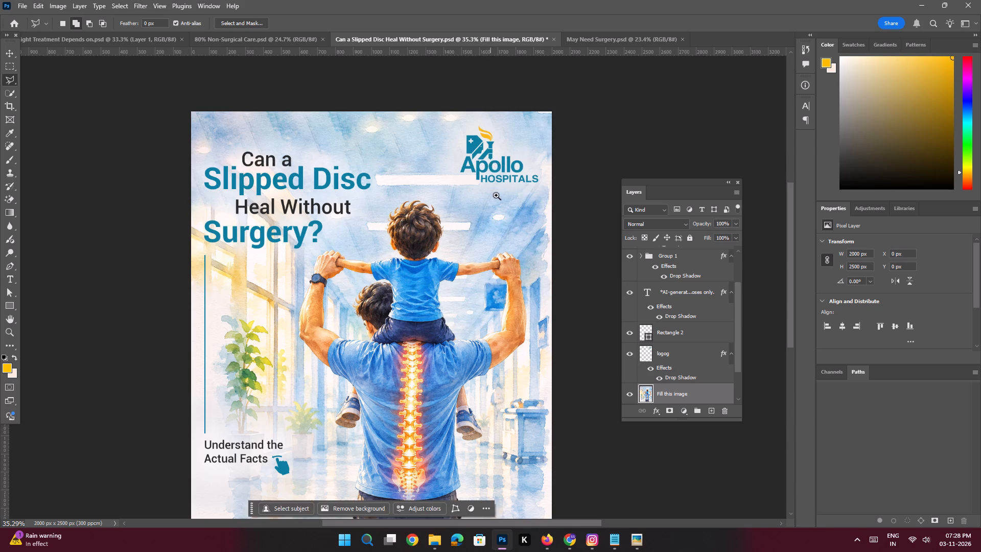
left_click_drag(496, 198, 475, 205, "ctrl")
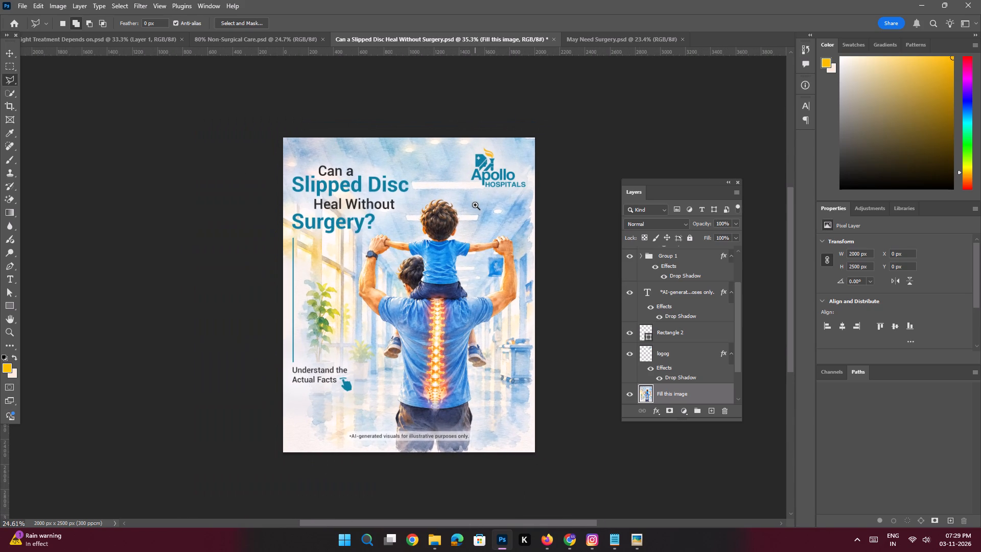
left_click_drag(475, 205, 480, 216, "ctrl")
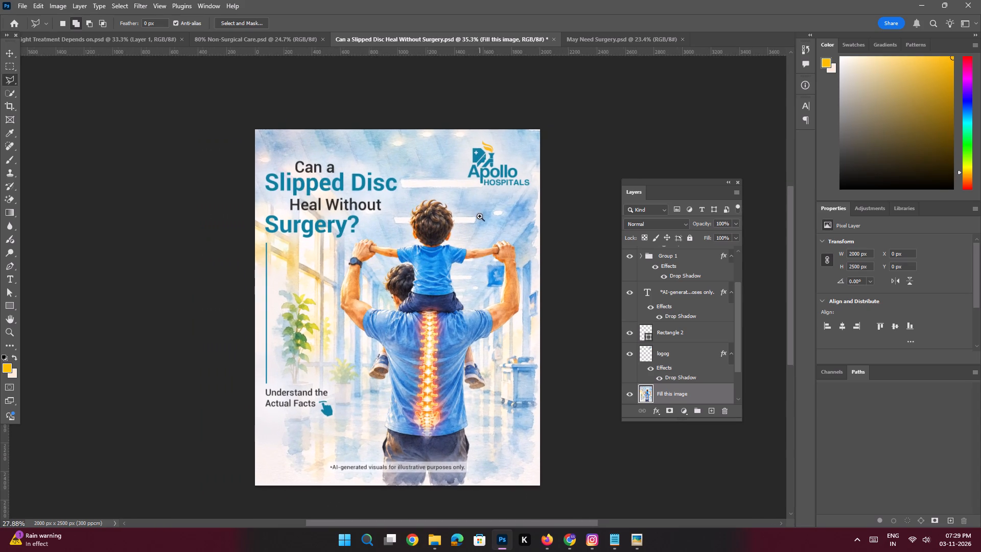
left_click_drag(480, 216, 484, 225, "ctrl")
key("ctrl+z")
key("ctrl+z")
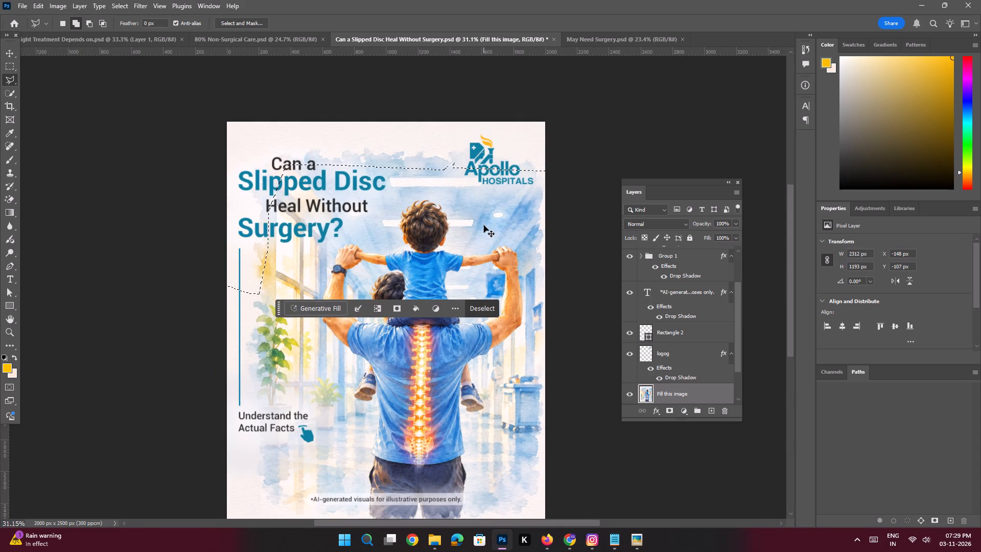
key("ctrl+shift+z")
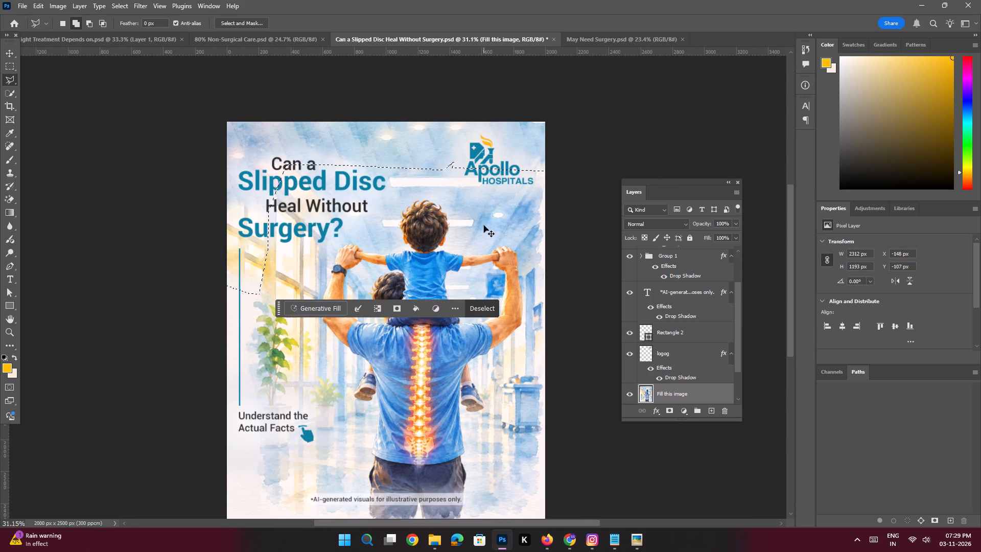
key("ctrl+d")
Examine the filled background up close around the heading and the Apollo Hospitals logo, and across the full poster.
key("space")
key("space")
key("space")
key("space")
key("space")
key("space")
key("space")
key("space")
key("space")
key("space")
key("space")
key("space")
key("space")
key("space")
key("space")
key("space")
key("space")
key("space")
key("space")
key("space")
left_click_drag(508, 293, 503, 266)
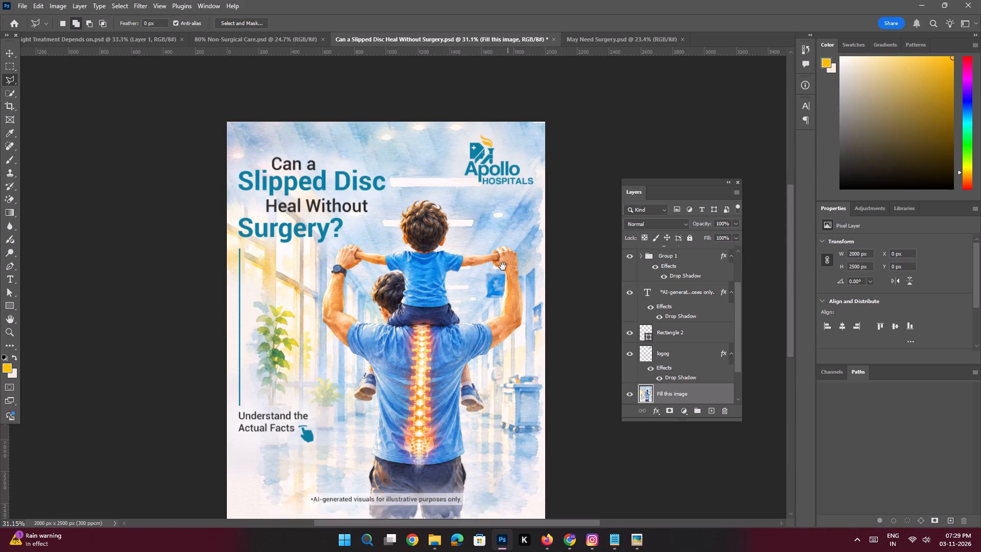
left_click_drag(503, 266, 498, 240)
left_click(494, 287)
left_click_drag(505, 246, 512, 373)
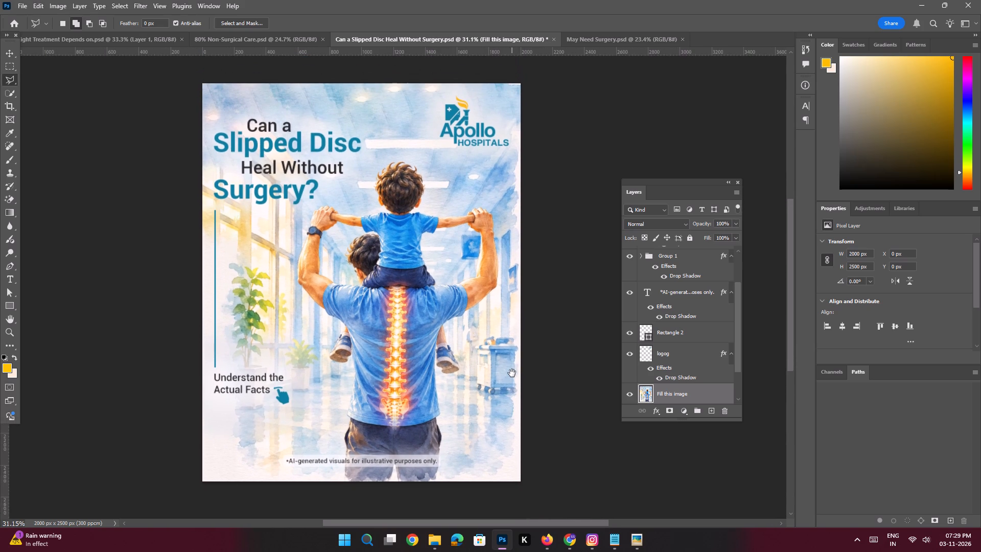
left_click_drag(512, 373, 512, 379)
left_click_drag(458, 134, 480, 233, "ctrl")
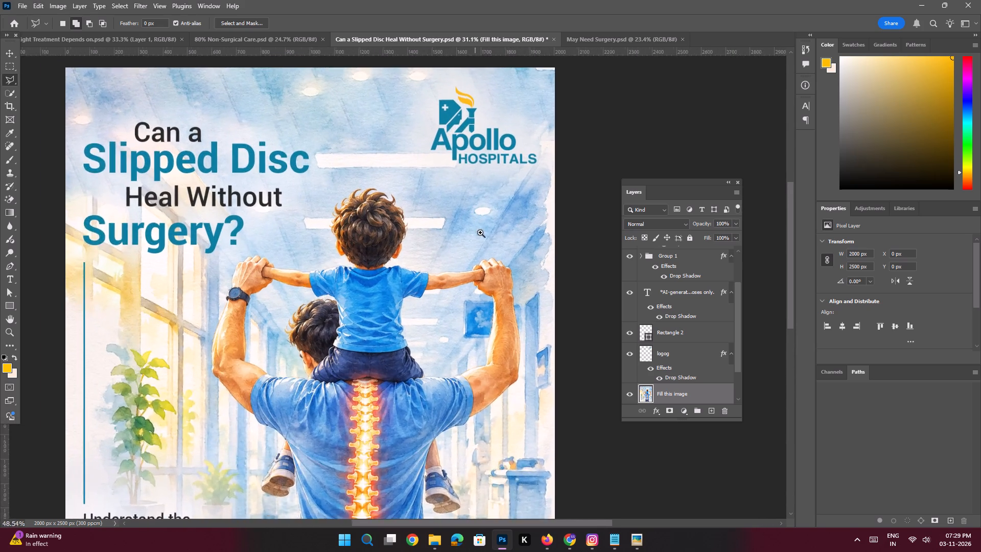
left_click_drag(480, 233, 485, 258, "ctrl")
left_click_drag(485, 140, 479, 210)
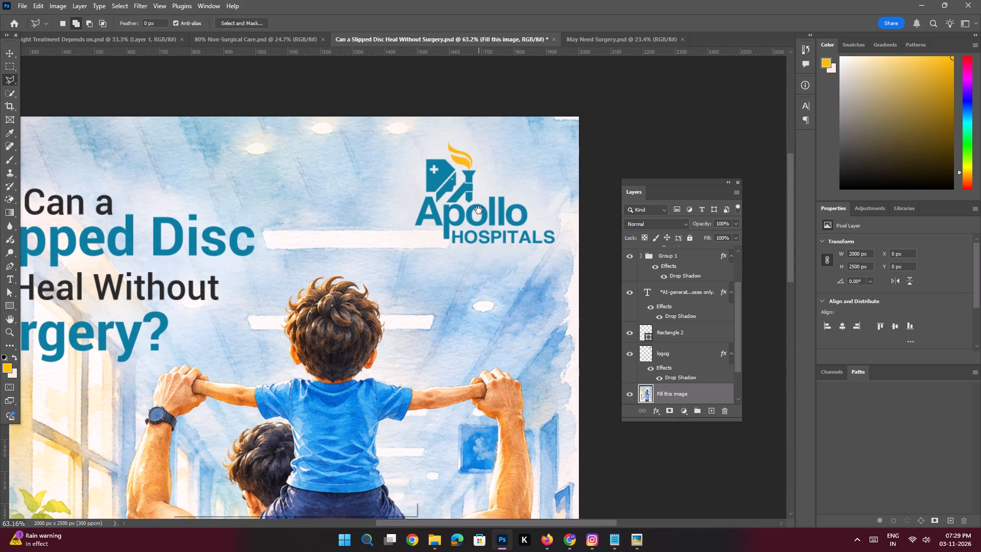
left_click_drag(477, 234, 449, 225, "ctrl")
left_click_drag(437, 280, 452, 224)
left_click_drag(454, 217, 452, 238)
left_click(451, 243)
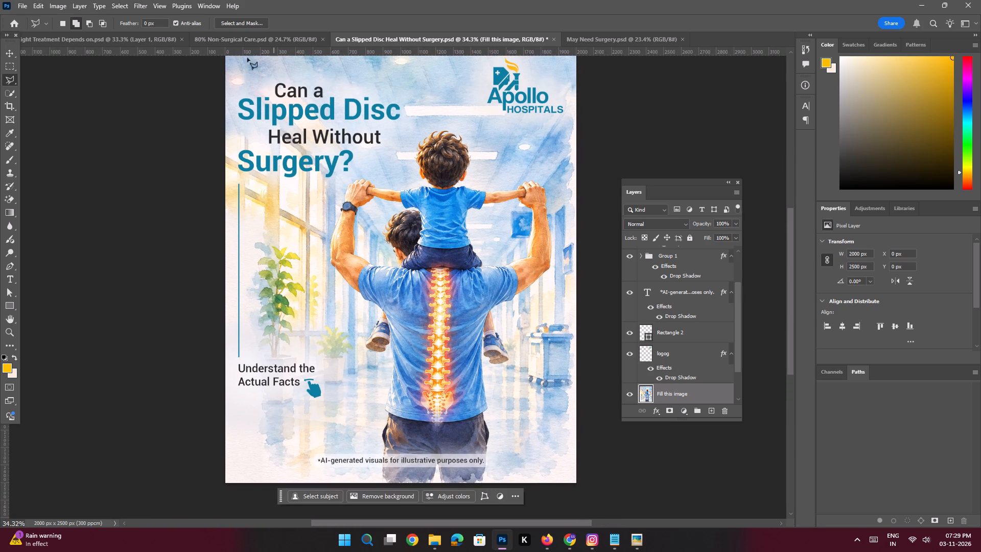
Add a white (#ffffff) 32 px outside stroke to the Slipped Disc heading group, Group 1.
left_click(13, 52)
left_click(63, 134)
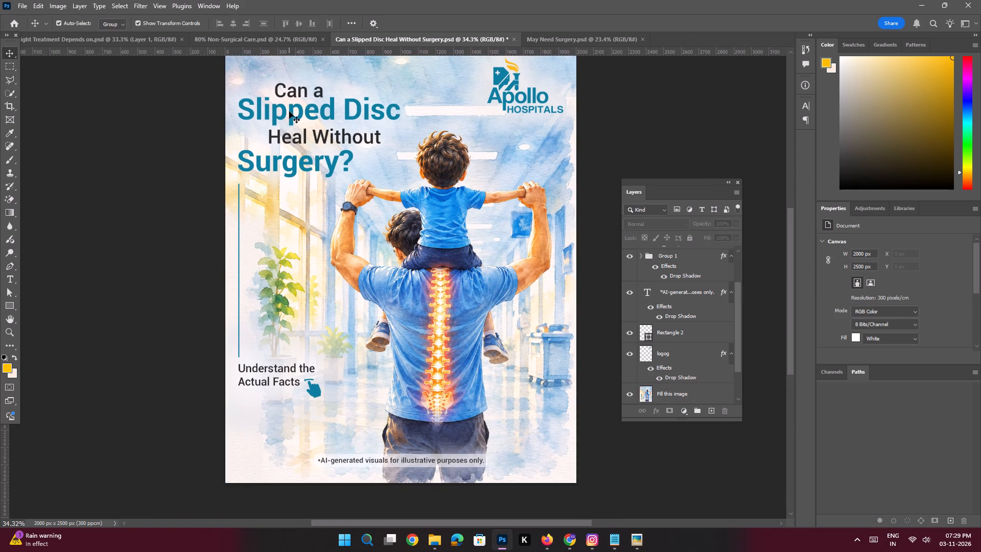
left_click(289, 111)
left_click(655, 417)
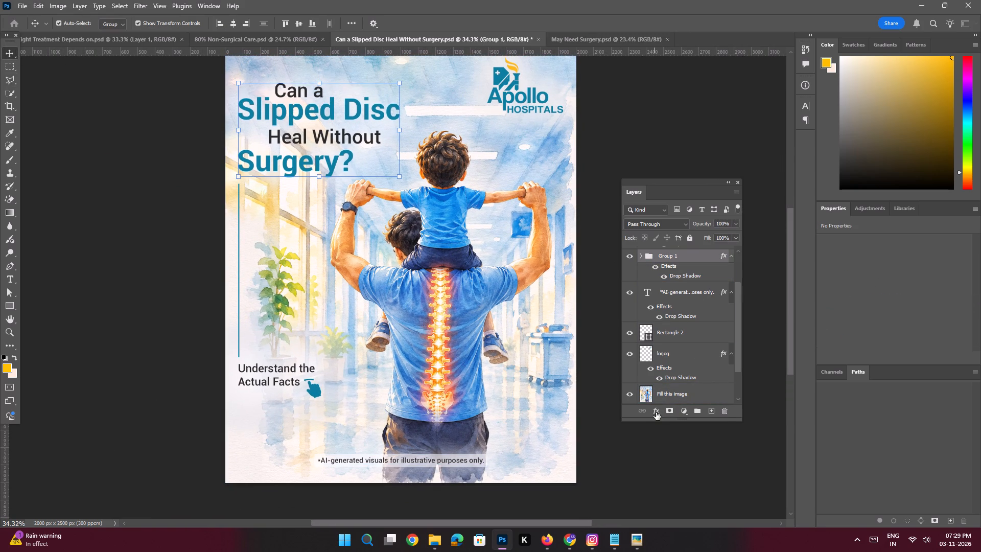
left_click(656, 412)
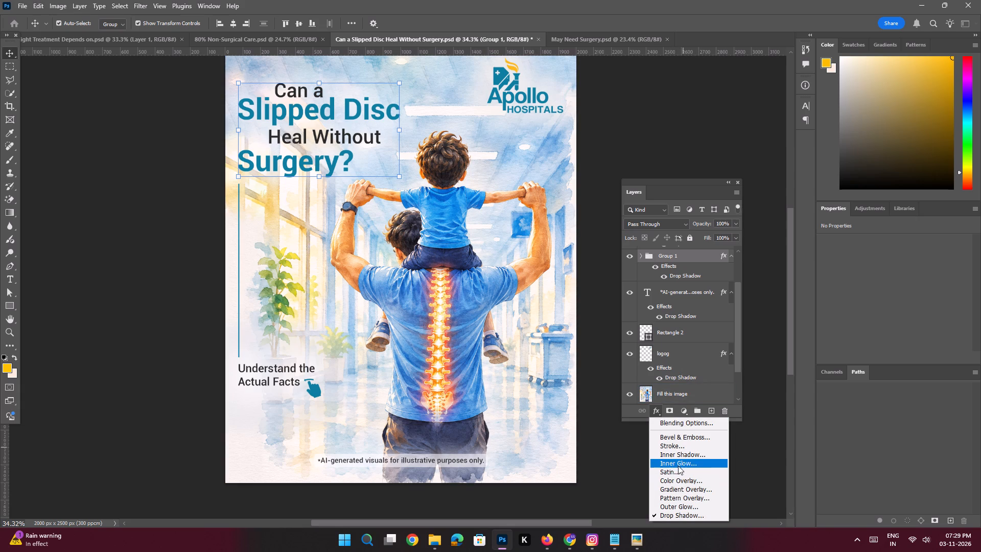
left_click(676, 448)
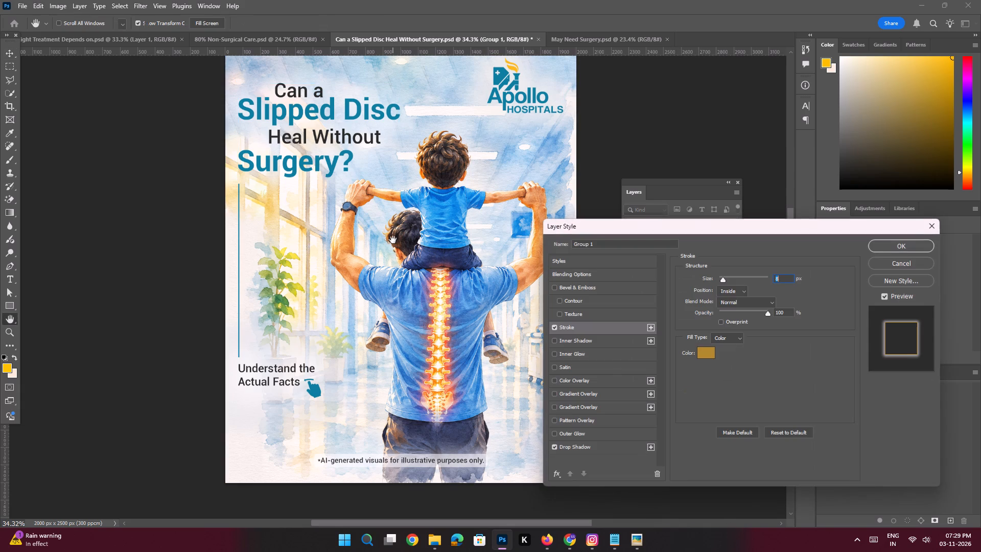
left_click(730, 293)
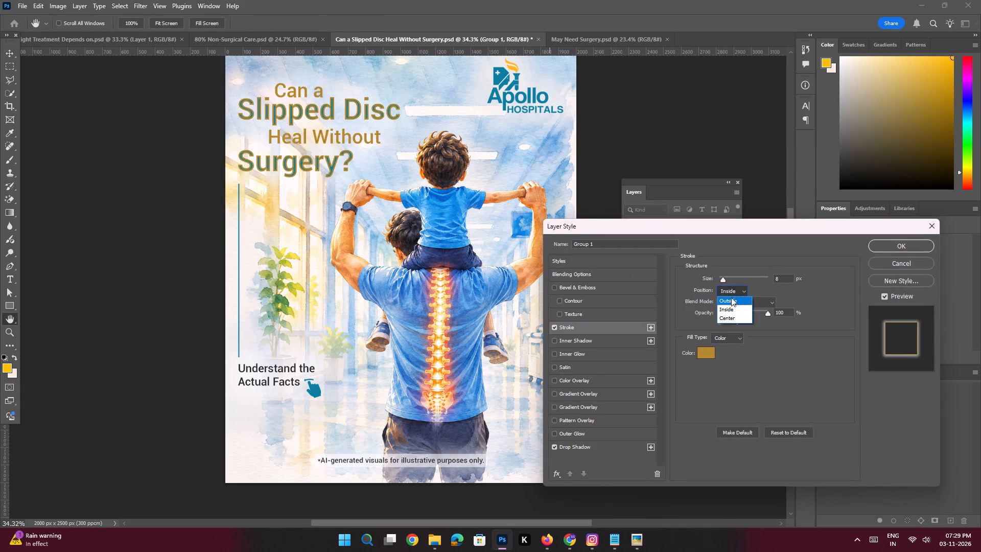
left_click(731, 301)
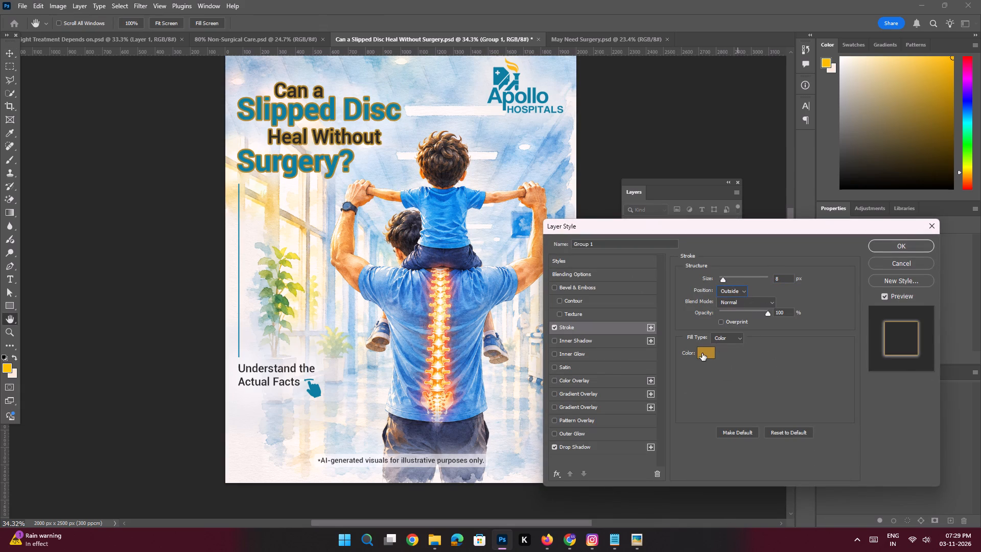
left_click(702, 353)
left_click_drag(727, 351, 498, 232)
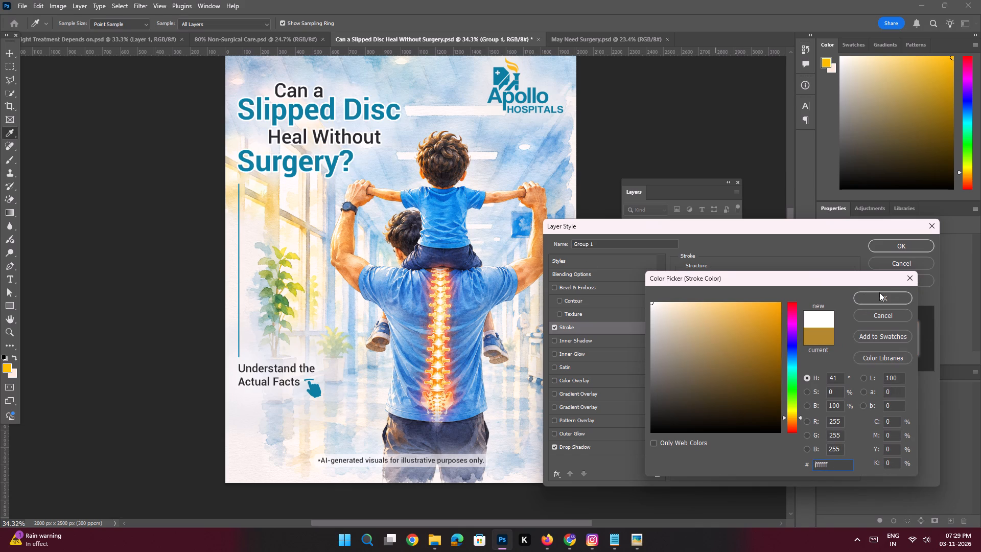
left_click(879, 292)
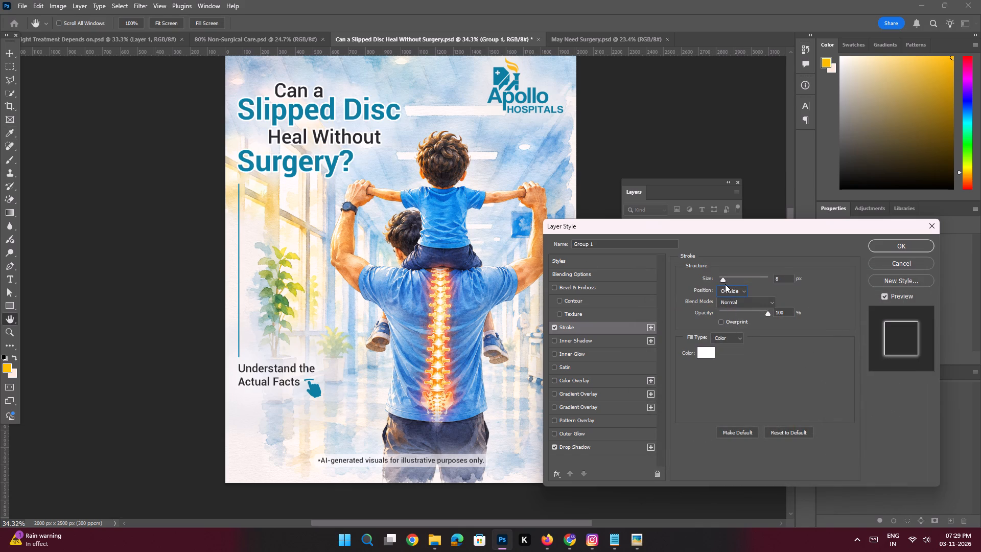
left_click(725, 282)
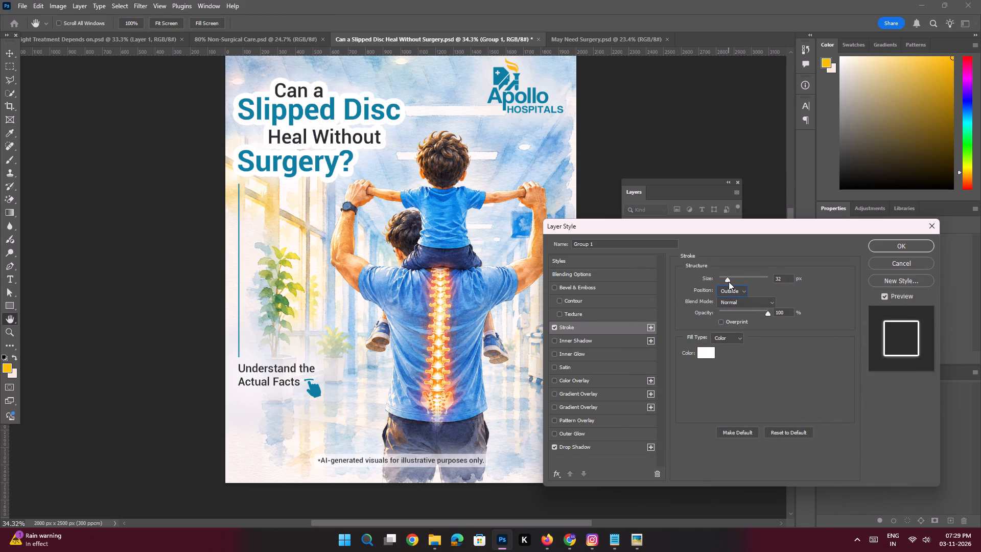
left_click(889, 244)
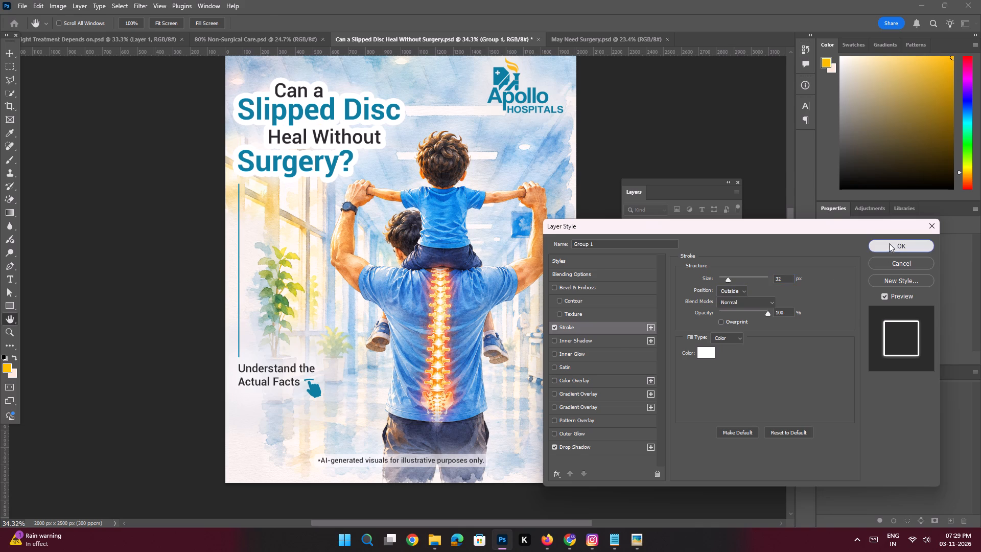
left_click(192, 217)
Examine the outlined heading's appearance against the full poster, background and logo.
key("space")
key("space")
key("space")
key("space")
key("space")
key("space")
key("space")
key("space")
key("space")
key("space")
key("space")
key("space")
key("space")
key("space")
key("space")
key("space")
key("space")
key("space")
key("space")
key("space")
left_click_drag(454, 158, 441, 185)
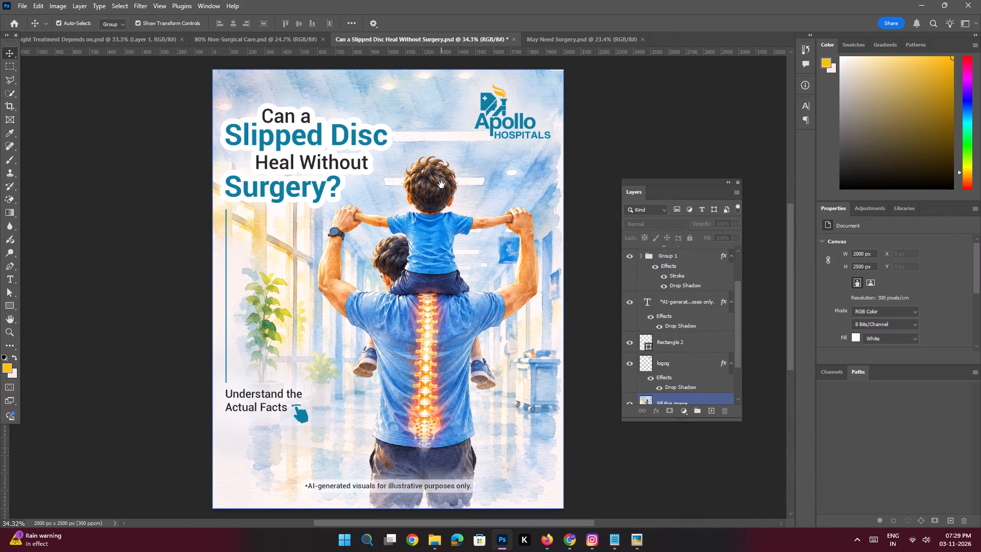
left_click_drag(441, 185, 448, 174)
left_click_drag(486, 153, 485, 167)
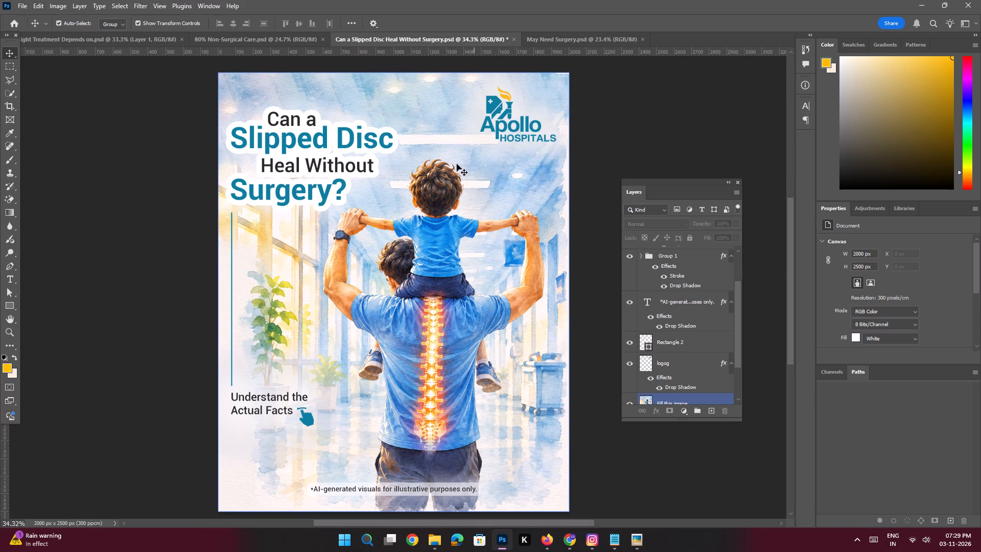
Save the Can a Slipped Disc Heal Without Surgery poster with nothing selected.
left_click(200, 223)
key("space")
key("space")
key("space")
key("space")
key("space")
key("space")
key("space")
left_click_drag(559, 221, 546, 221)
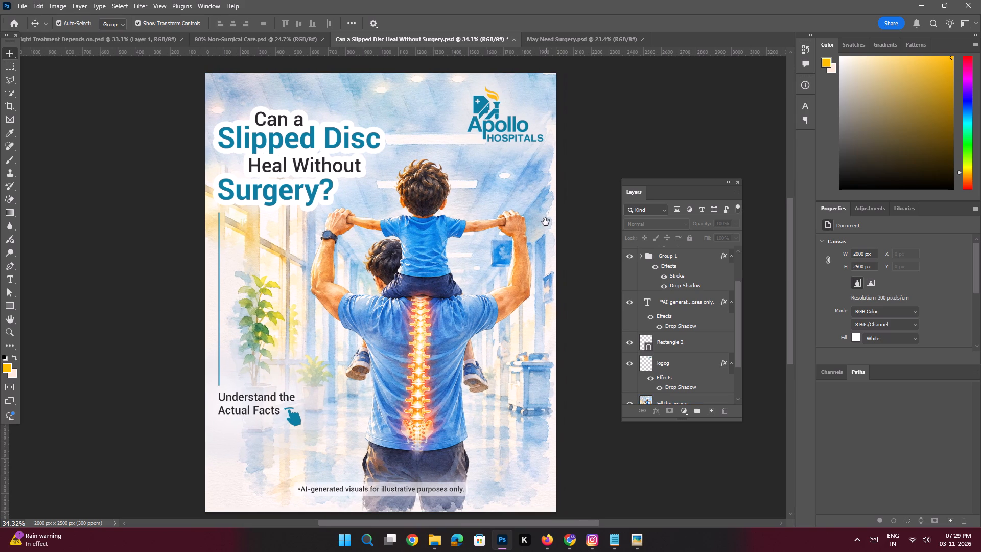
left_click_drag(504, 234, 486, 232, "ctrl")
left_click_drag(451, 238, 430, 234, "ctrl")
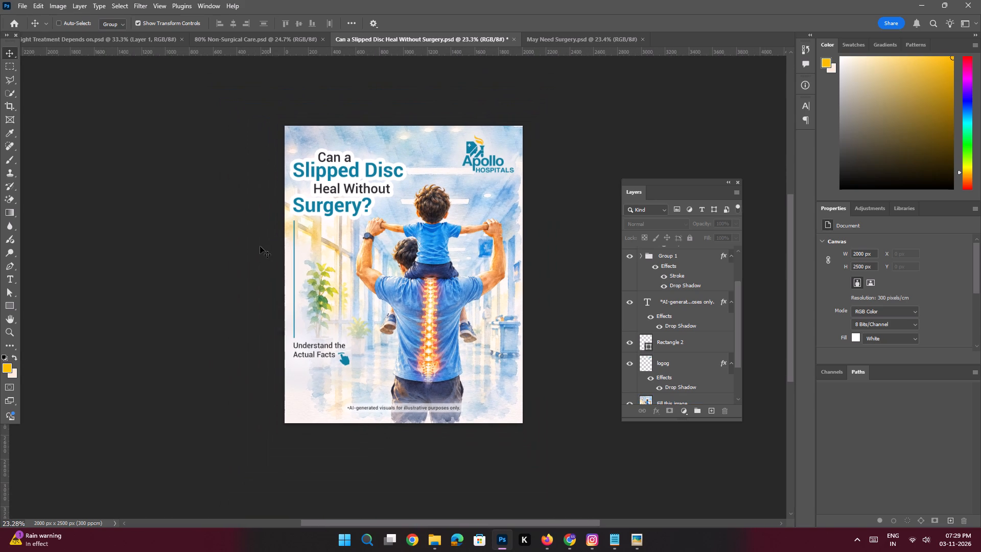
left_click(260, 246)
key("ctrl+s")
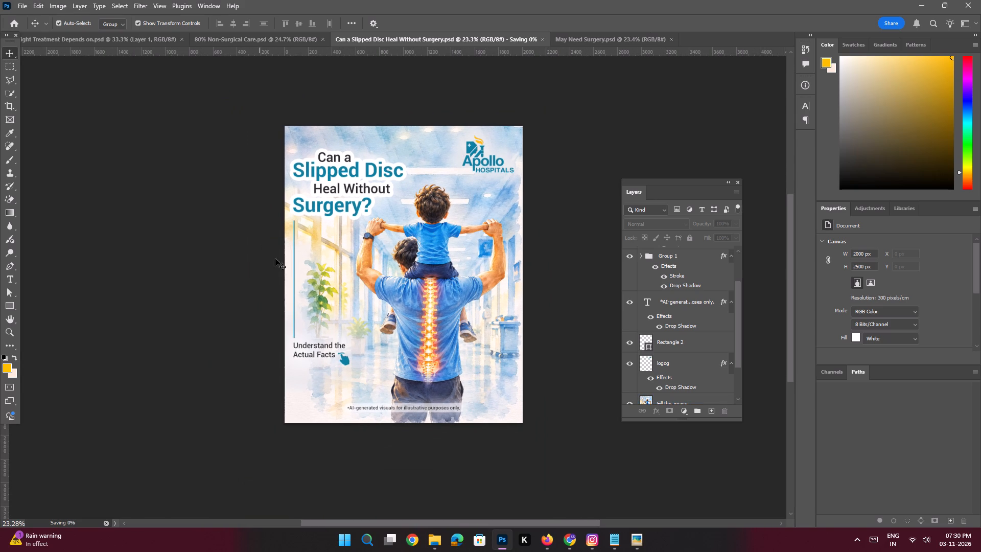
Compare the May Need Surgery poster's heading and illustration with the Slipped Disc poster.
left_click(578, 41)
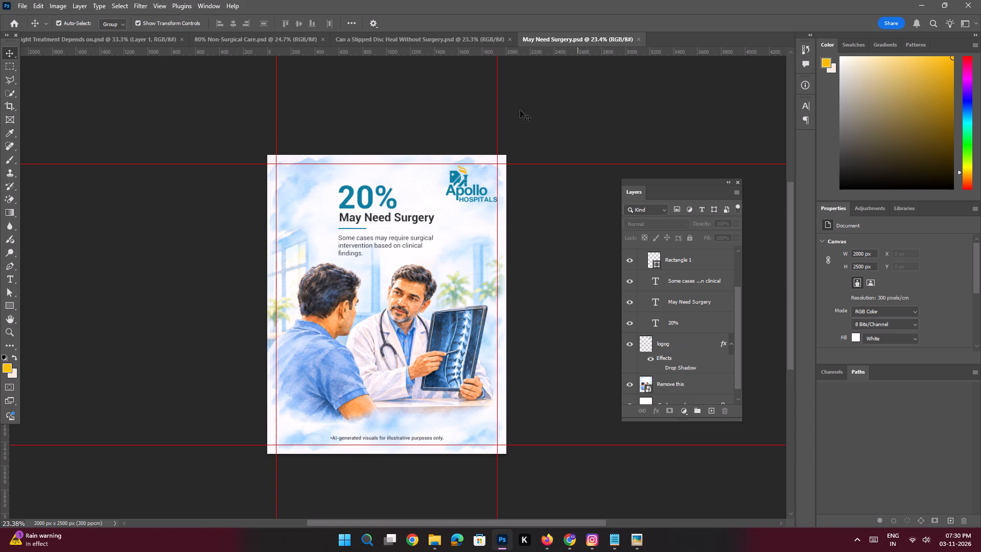
left_click(371, 203)
key("space")
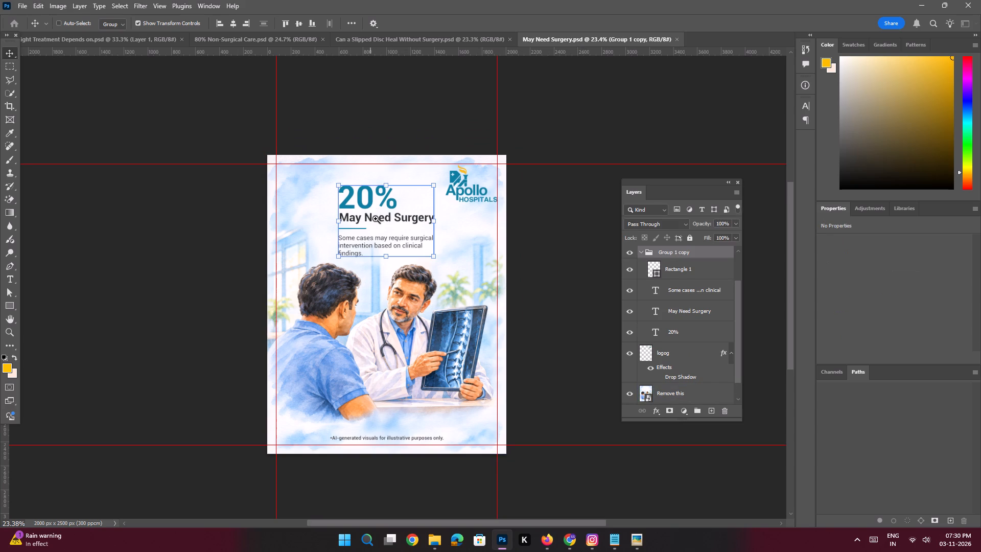
left_click_drag(378, 219, 393, 235, "ctrl")
left_click(407, 31)
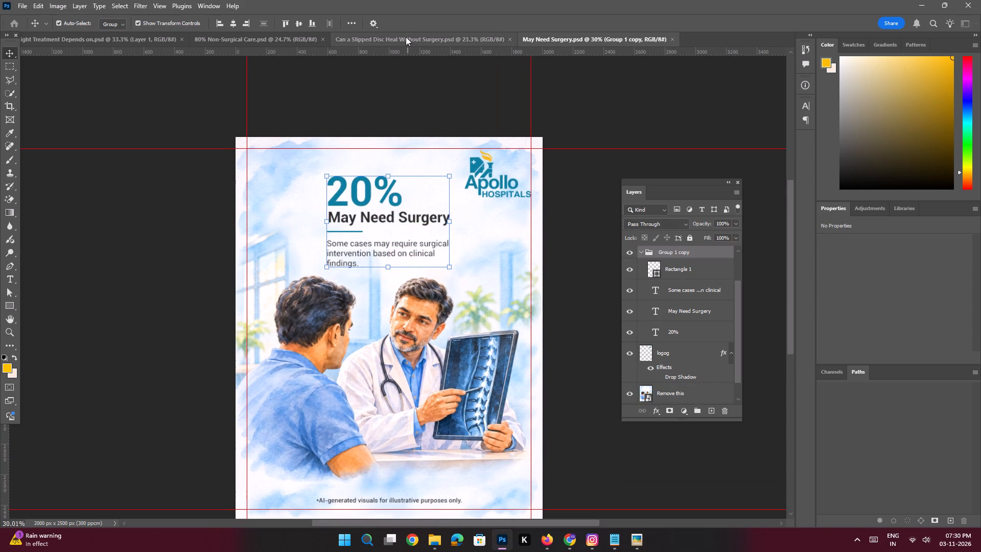
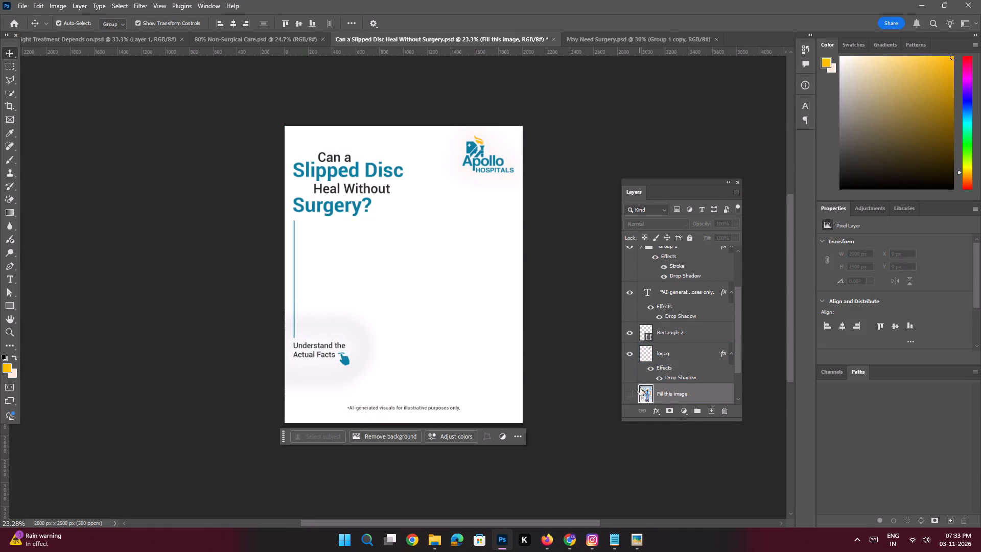
left_click(710, 409)
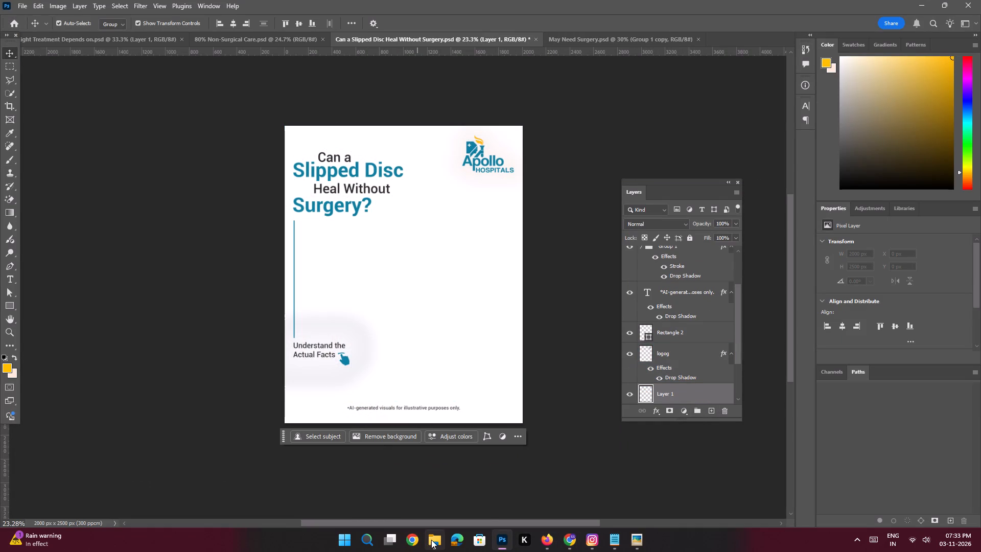
Place the Radiant Spine in the Hospital Corridor image from the Downloads folder into the Slipped Disc poster.
left_click(418, 501)
left_click(42, 142)
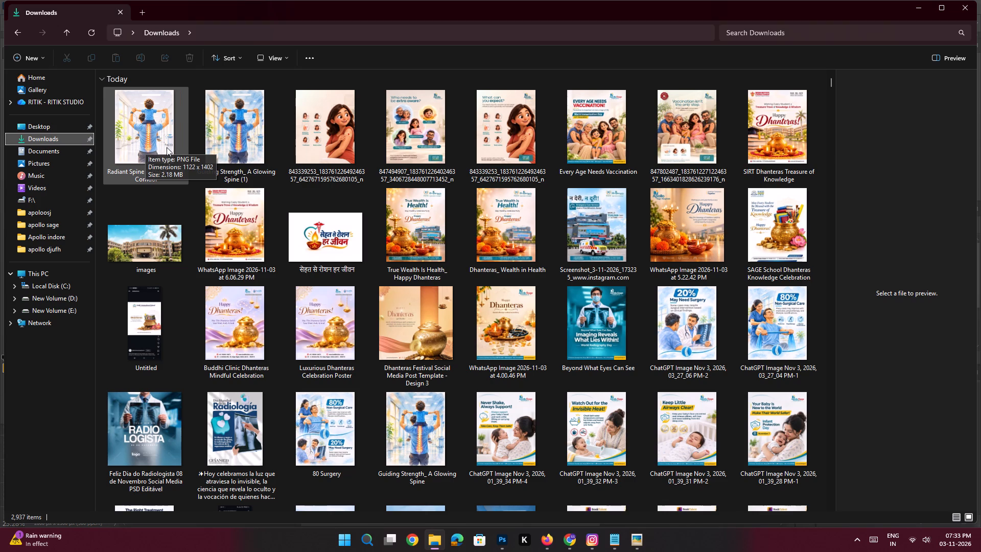
left_click_drag(160, 141, 502, 534)
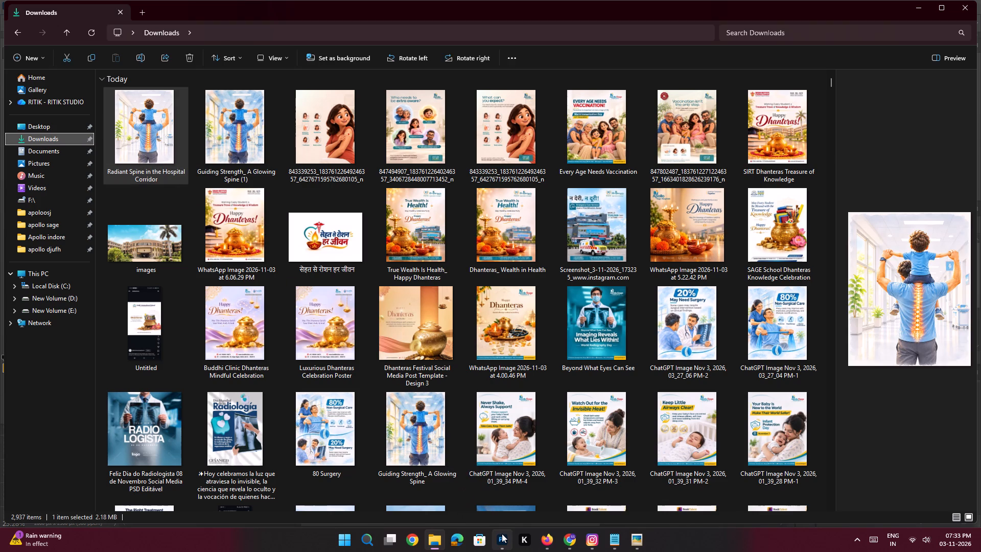
left_click_drag(502, 534, 377, 286)
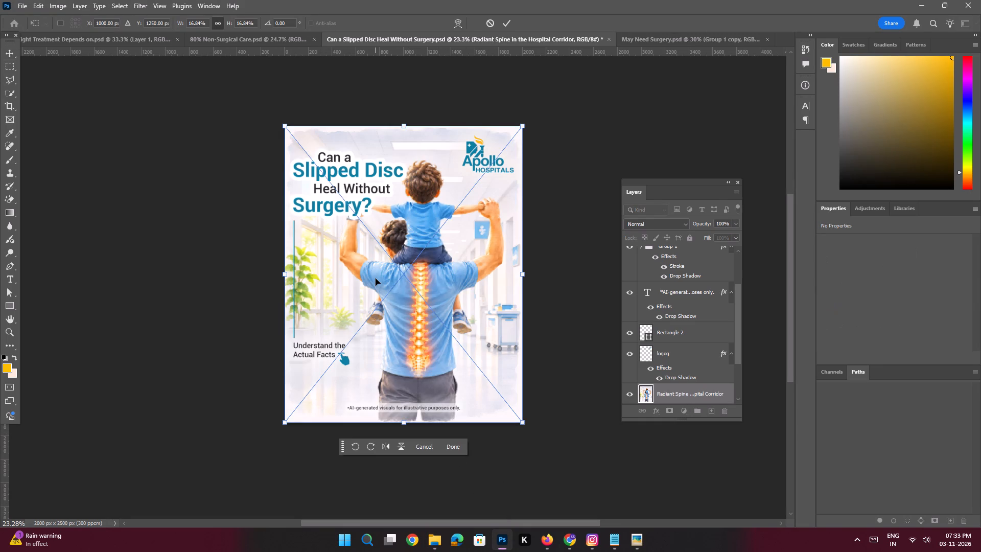
key("Return")
Scale the placed illustration down to about 1811 × 2263 px, keeping it anchored at the canvas's bottom-right corner.
key("space")
key("space")
key("space")
key("space")
key("space")
key("space")
key("space")
key("space")
key("space")
key("space")
key("space")
left_click_drag(433, 269, 433, 278)
left_click_drag(287, 135, 308, 162)
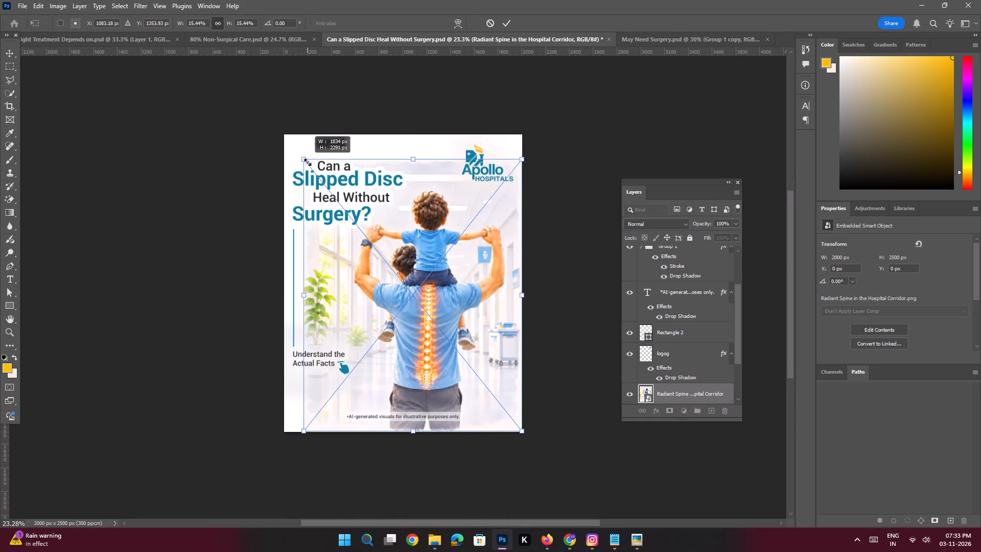
left_click_drag(308, 162, 309, 164)
key("Return")
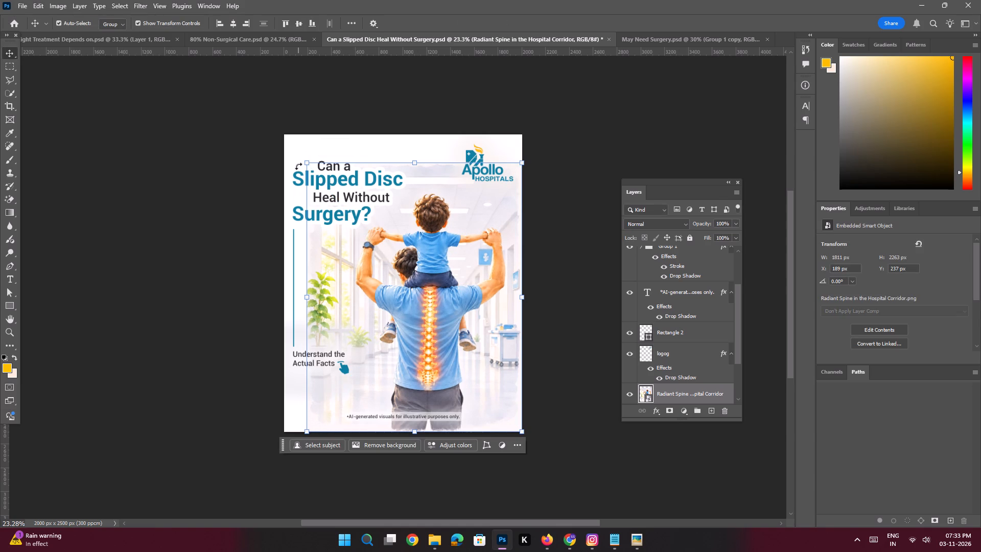
Select the blank strips along the poster's top and left edges and run Generative Fill with the prompt "Fill this image".
key("ctrl+space")
key("ctrl+space")
key("ctrl+space")
key("ctrl+space")
key("ctrl+space")
key("ctrl+space")
key("ctrl+space")
key("ctrl+space")
key("ctrl+space")
key("ctrl+space")
key("ctrl+space")
key("ctrl+space")
key("ctrl+space")
key("ctrl+space")
key("ctrl+space")
key("ctrl+space")
key("ctrl+space")
key("ctrl+space")
key("ctrl+space")
key("ctrl+space")
left_click_drag(430, 198, 438, 252, "ctrl")
left_click_drag(390, 289, 390, 295)
left_click_drag(392, 268, 400, 283, "ctrl")
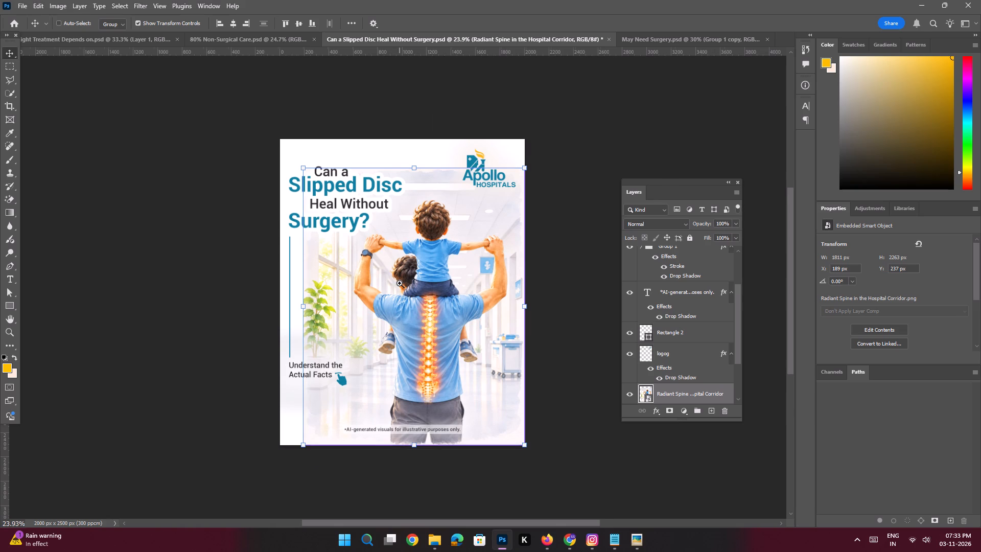
left_click_drag(400, 283, 403, 293, "ctrl")
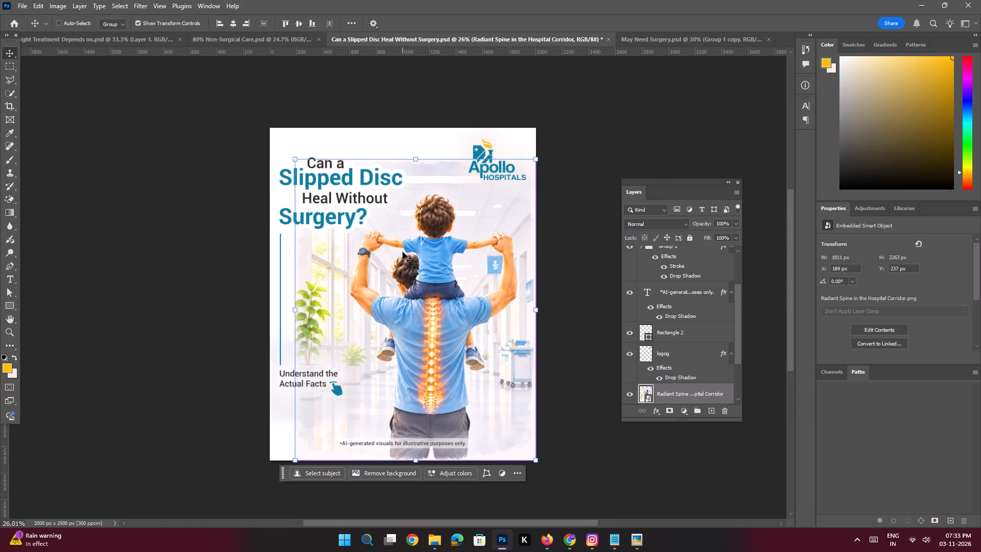
left_click(14, 67)
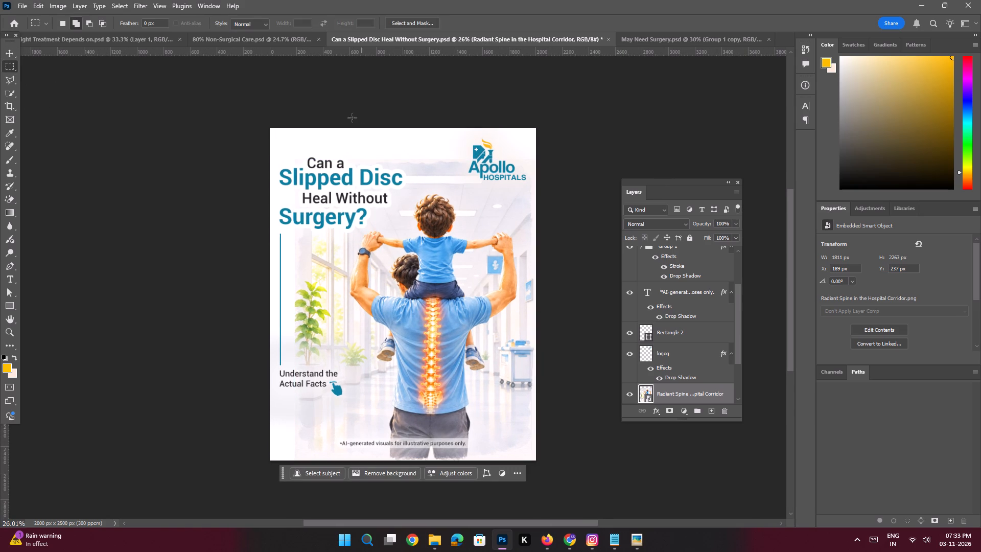
left_click_drag(247, 112, 583, 163)
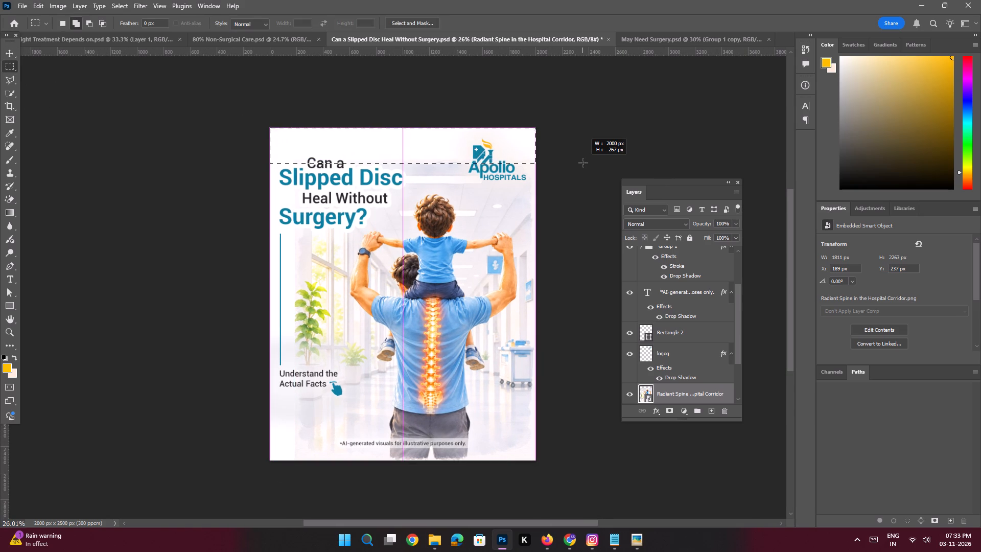
left_click_drag(583, 163, 583, 160)
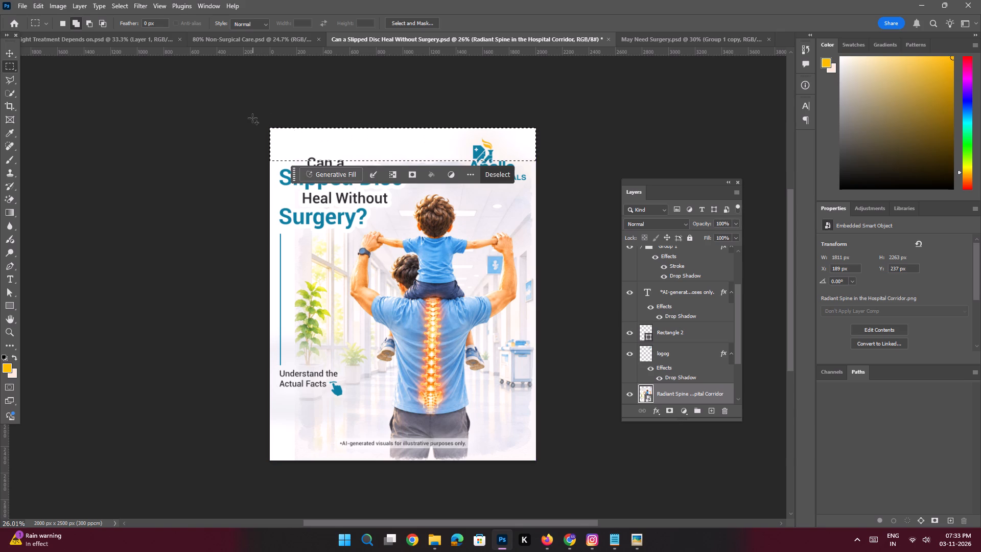
left_click_drag(250, 118, 295, 495, "shift")
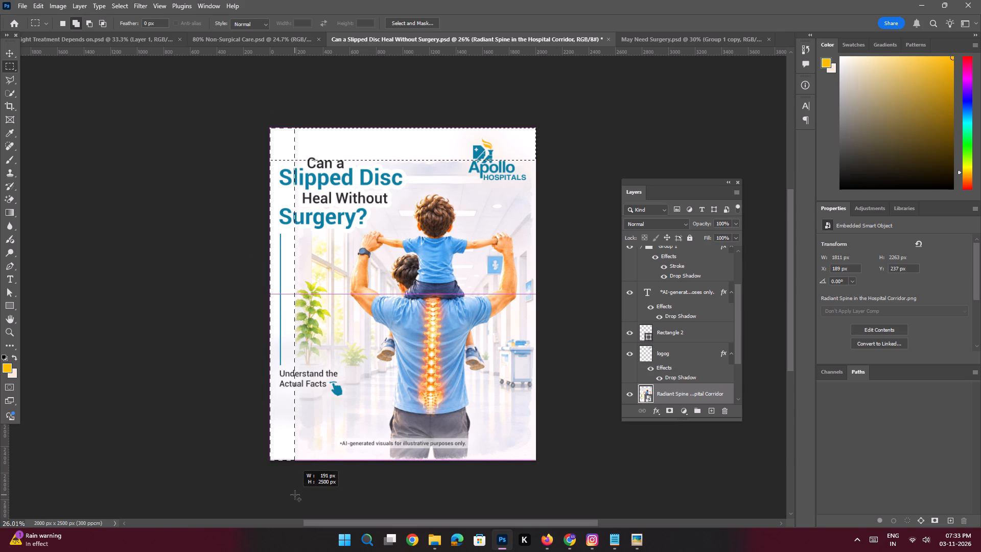
left_click_drag(295, 495, 297, 496, "shift")
left_click(335, 469)
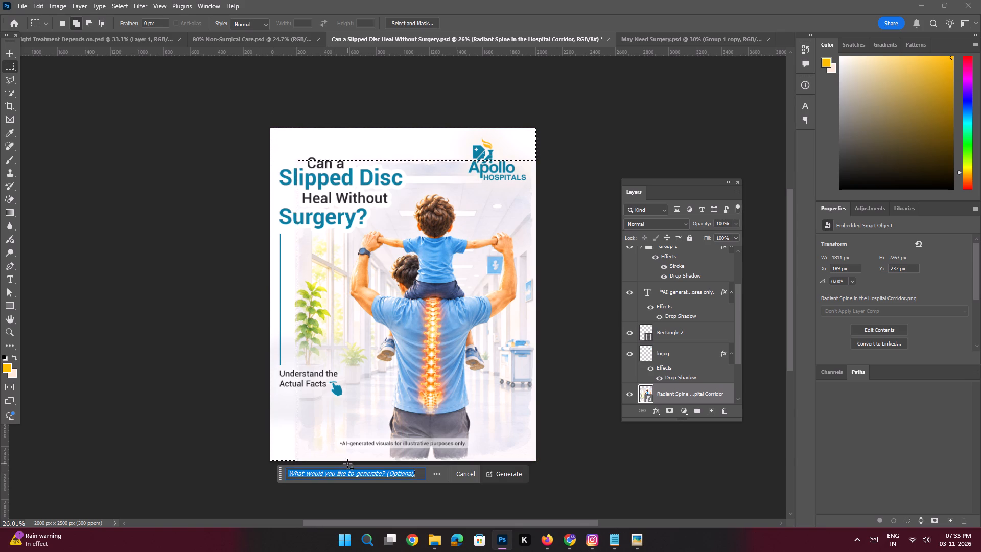
type("Fill tjh")
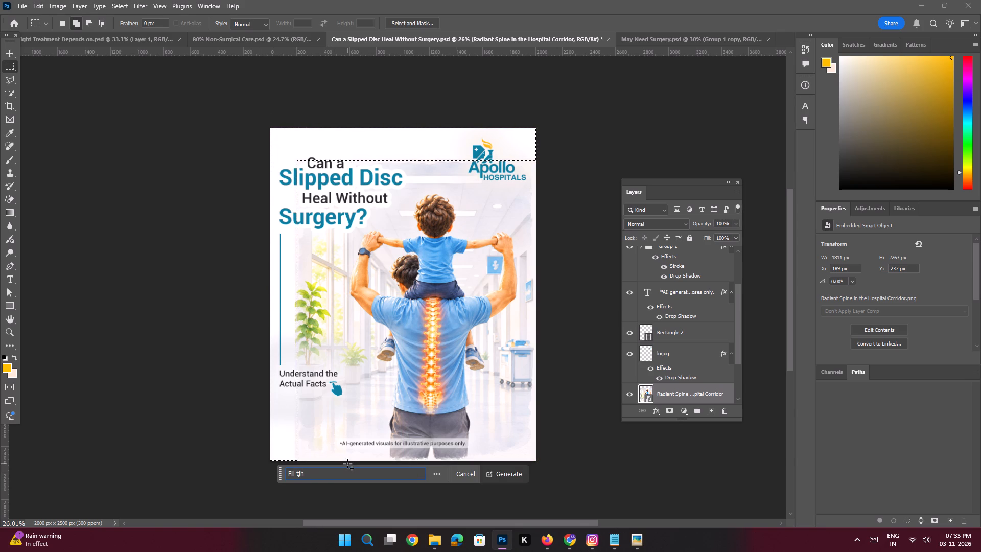
key("BackSpace")
key("BackSpace")
key("BackSpace")
type("this image")
key("space")
key("Return")
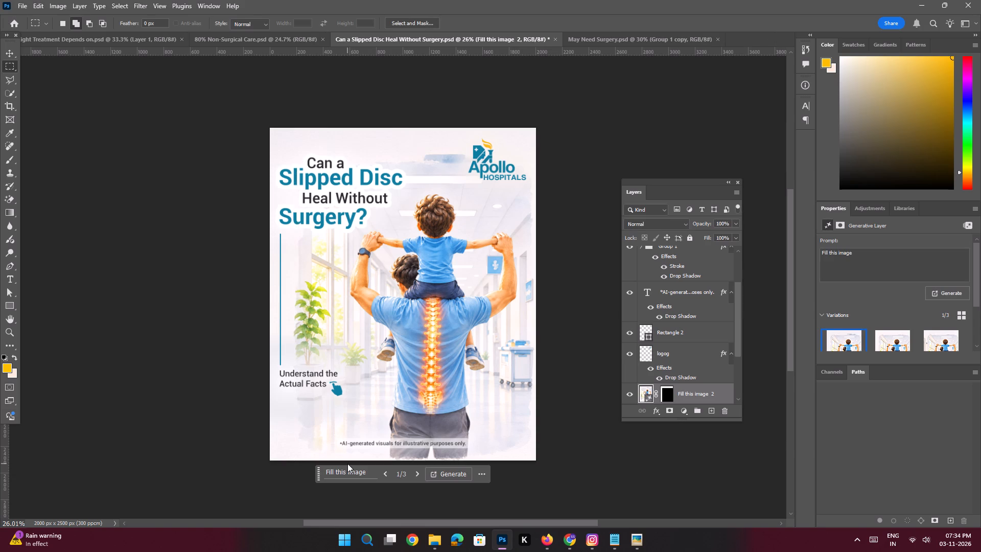
Save the Can a Slipped Disc Heal Without Surgery poster and leave no layer selected.
key("ctrl+s")
left_click(11, 55)
left_click(81, 163)
Compare the Slipped Disc poster with the May Need Surgery, Right Treatment and 80% Non-Surgical Care posters, and examine its illustration up close.
left_click(556, 38)
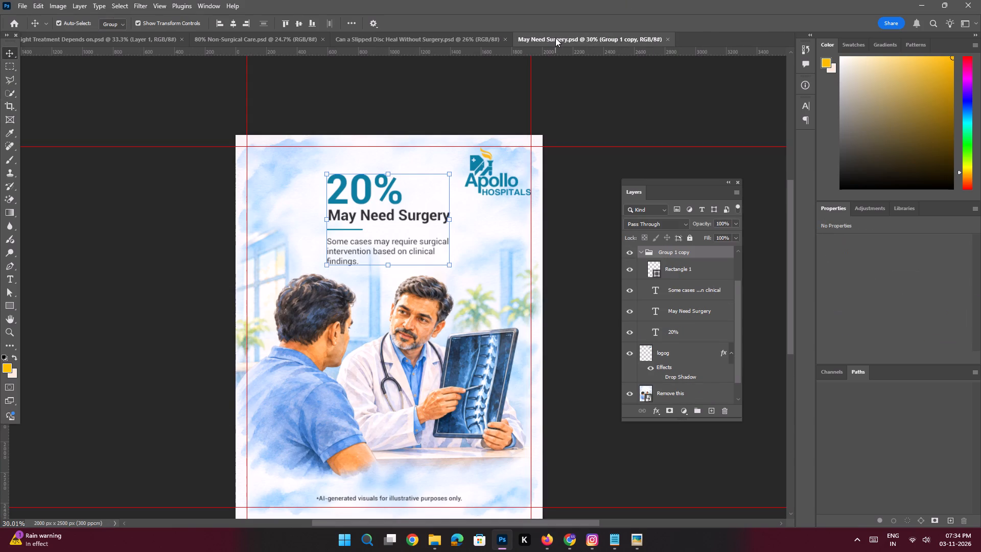
left_click(448, 38)
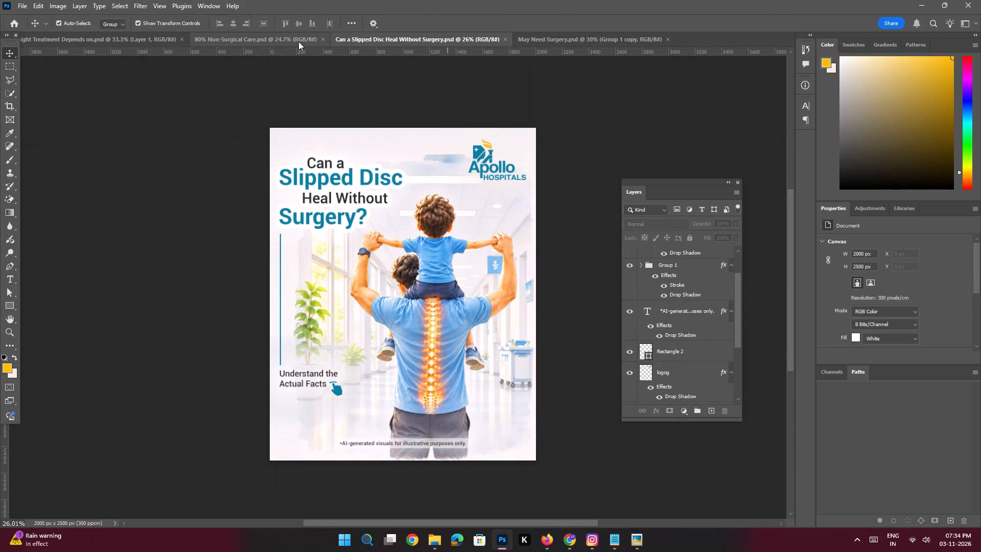
left_click(288, 41)
left_click(143, 40)
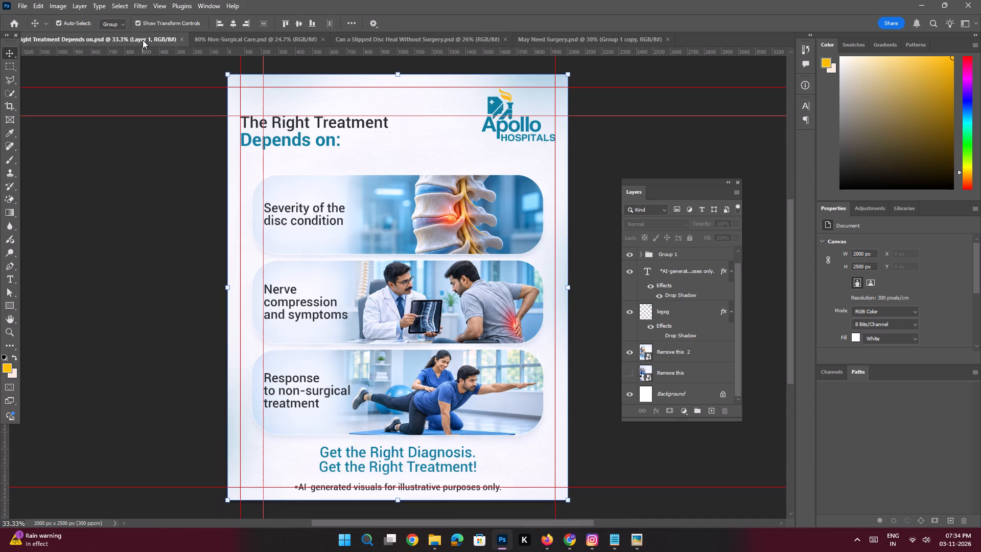
left_click(270, 40)
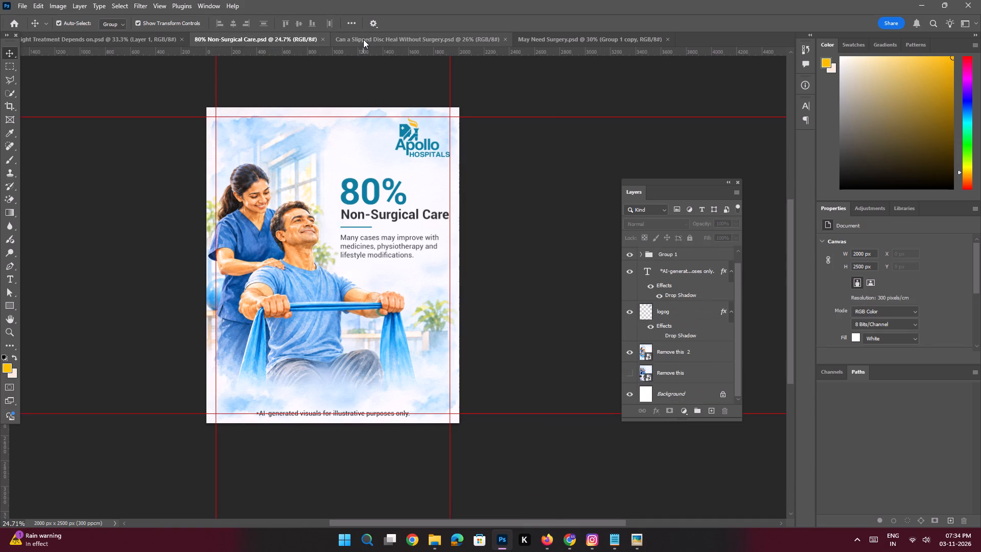
left_click(363, 39)
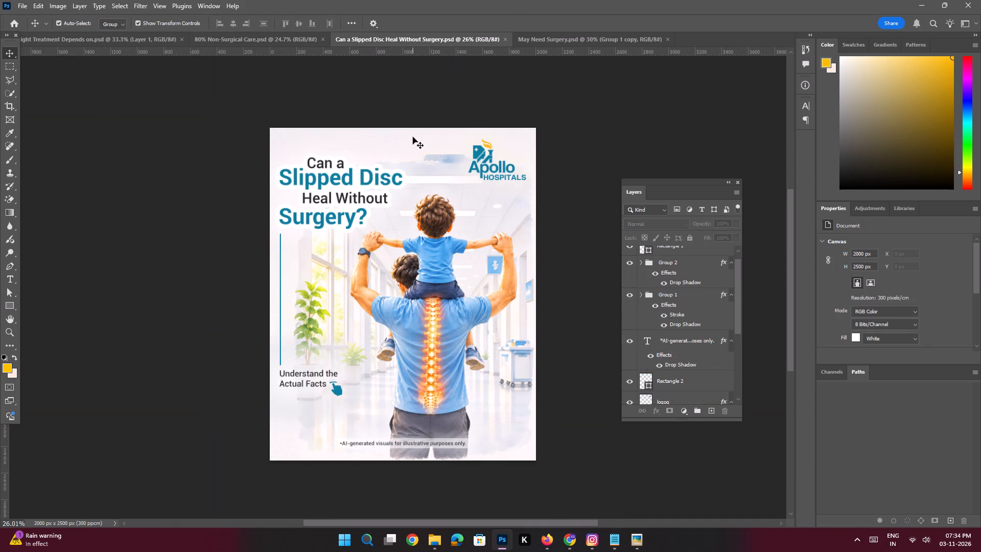
key("space")
left_click_drag(444, 282, 475, 314, "ctrl")
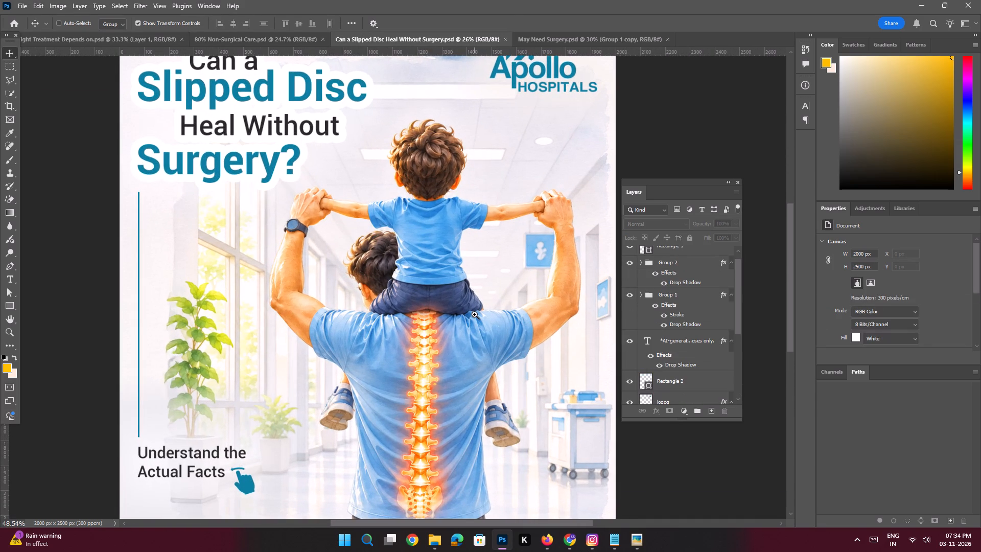
left_click_drag(475, 314, 464, 311, "ctrl")
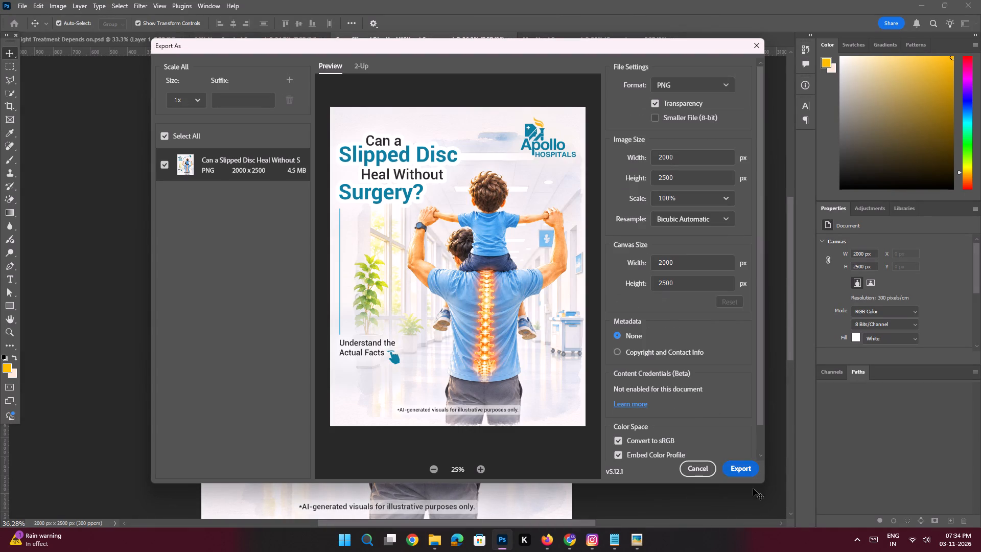
left_click(738, 469)
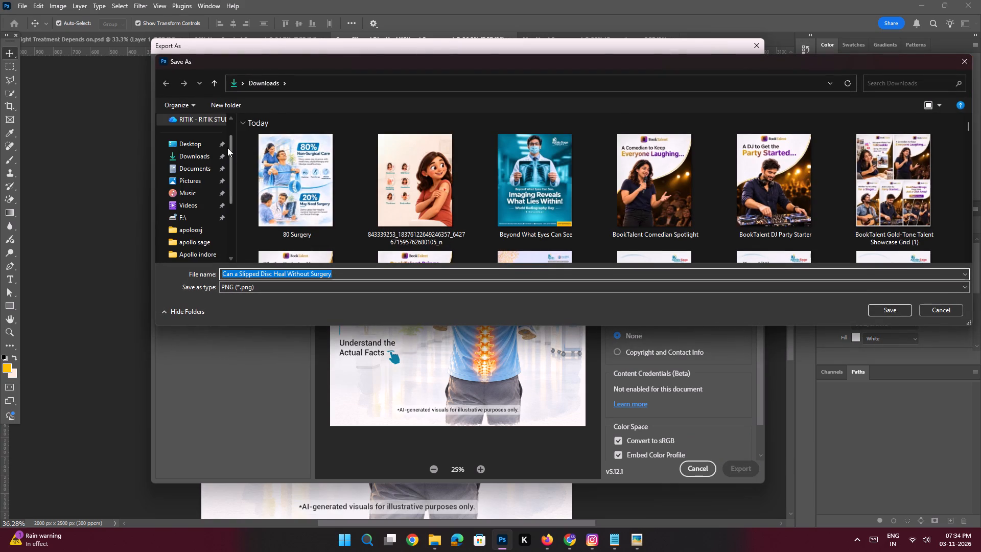
left_click(193, 142)
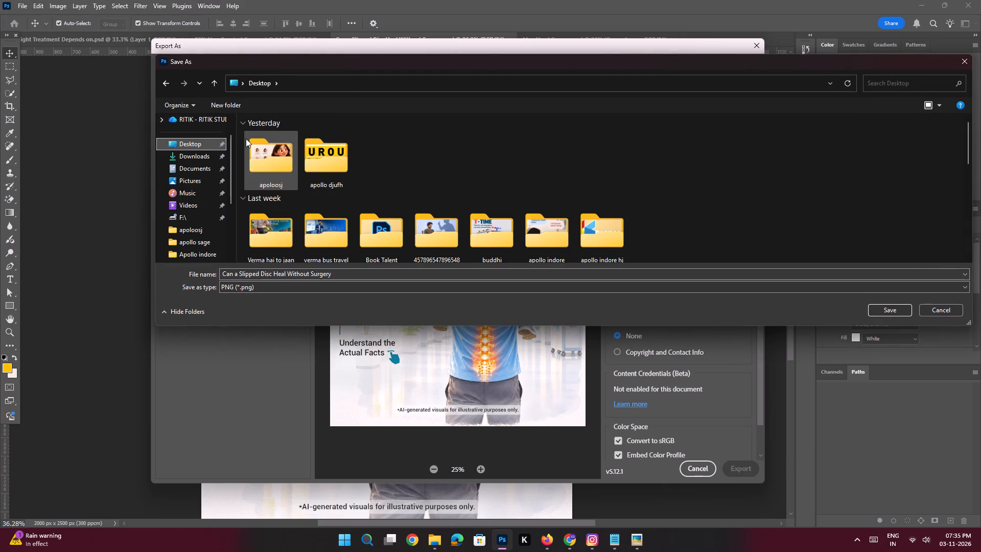
left_click(230, 103)
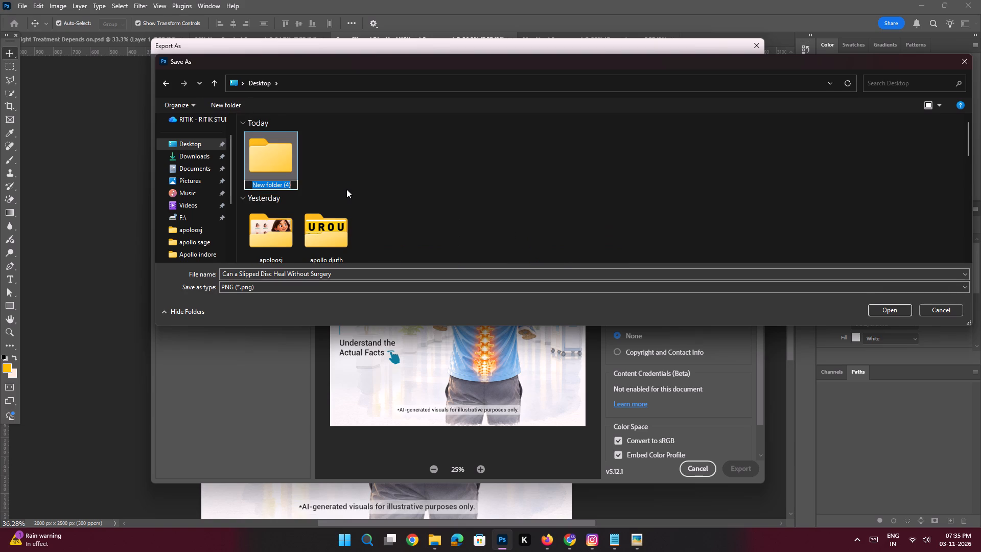
type("sdfgh")
key("Return")
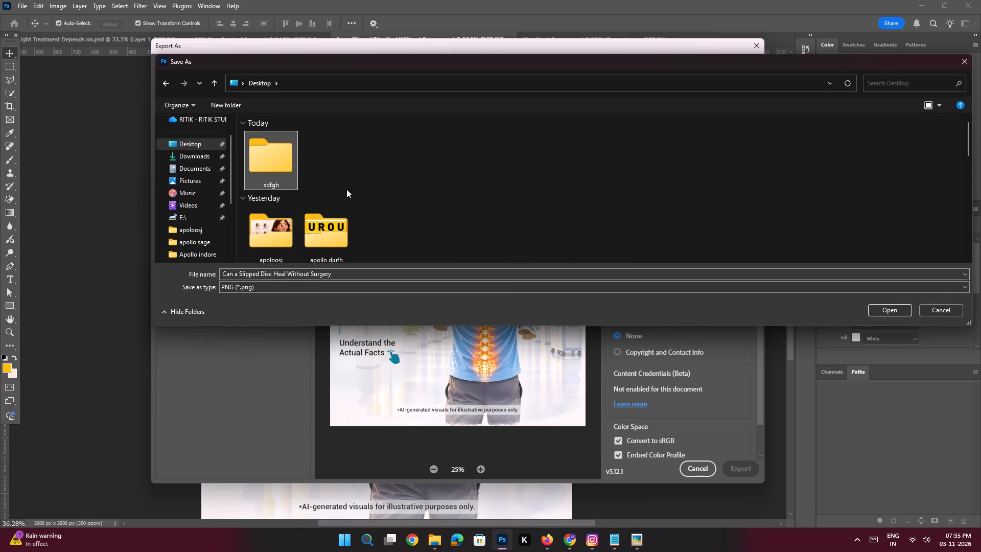
double_click(279, 167)
left_click(881, 311)
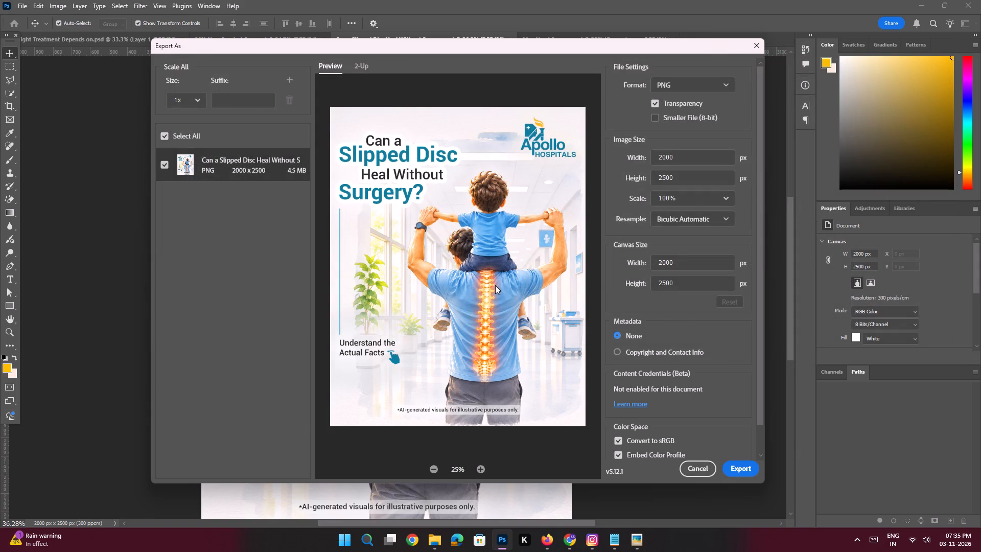
key("ctrl+s")
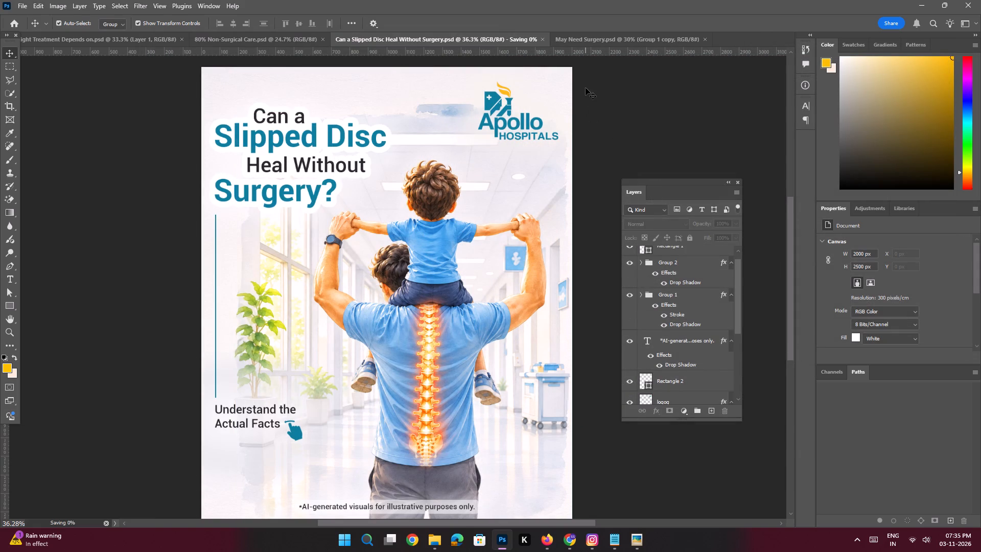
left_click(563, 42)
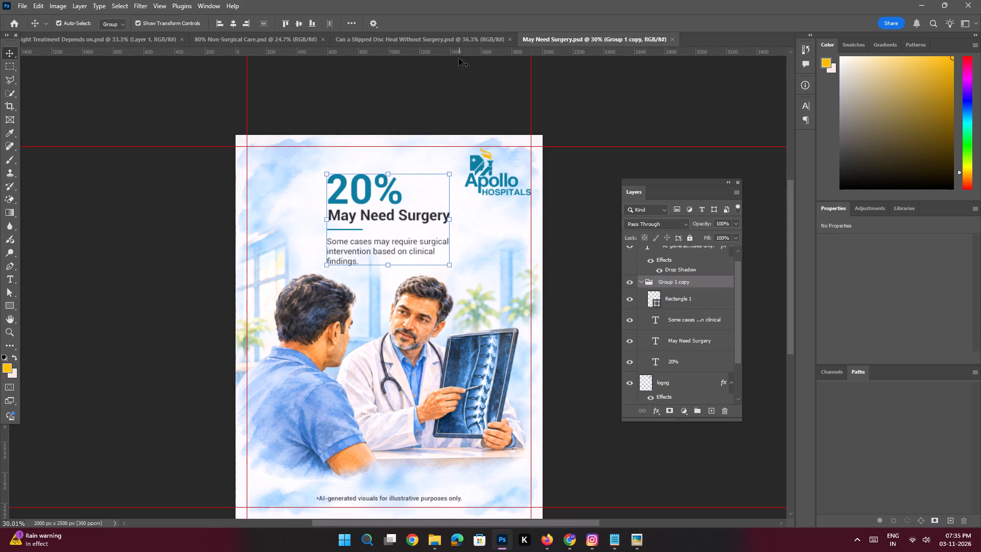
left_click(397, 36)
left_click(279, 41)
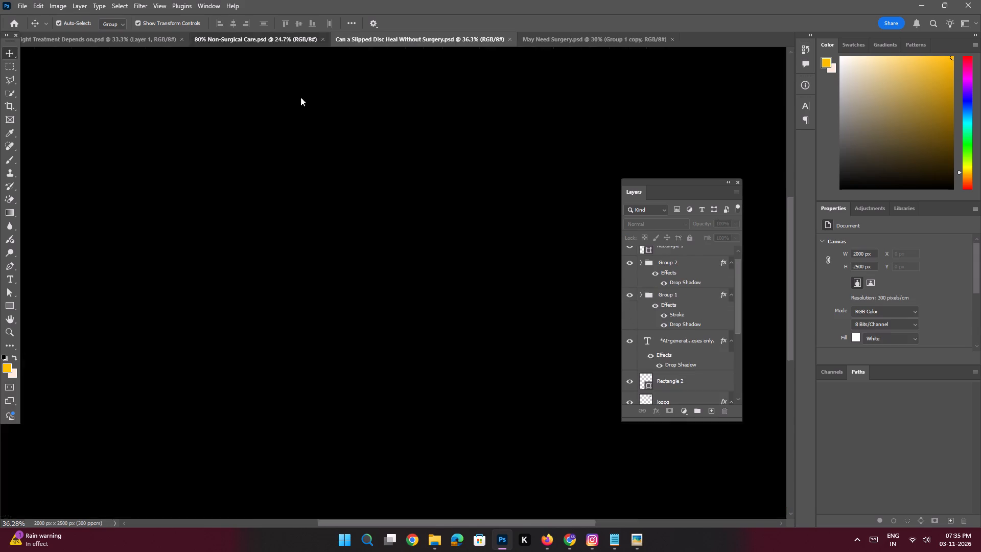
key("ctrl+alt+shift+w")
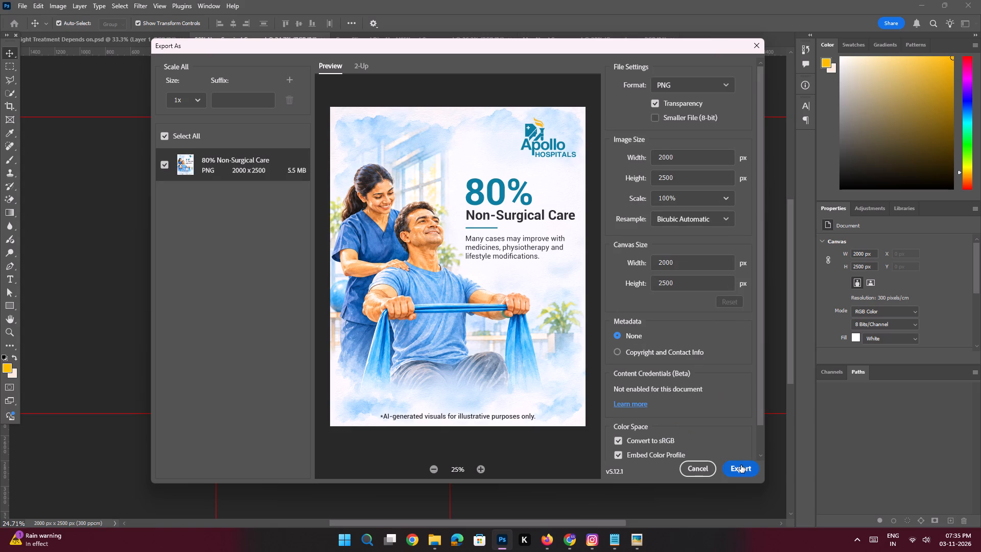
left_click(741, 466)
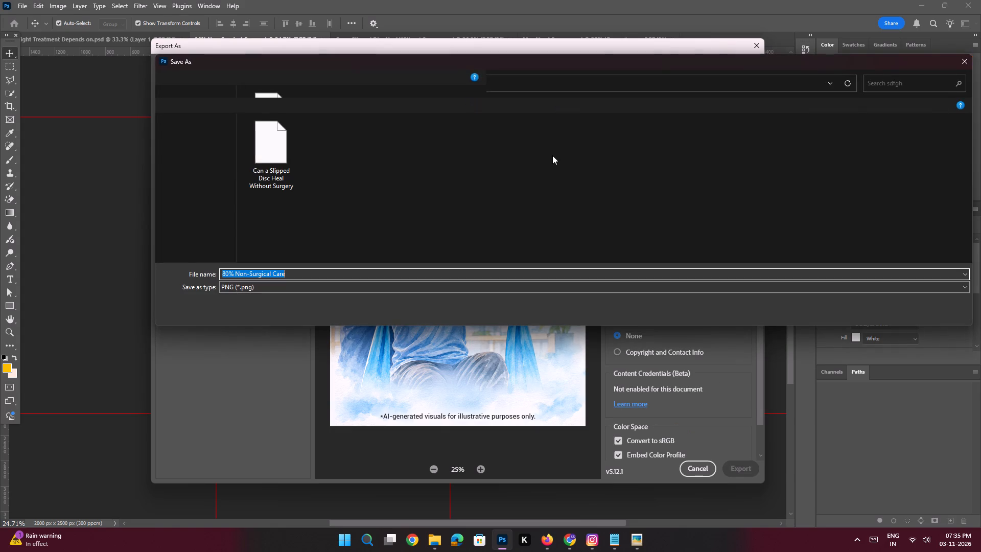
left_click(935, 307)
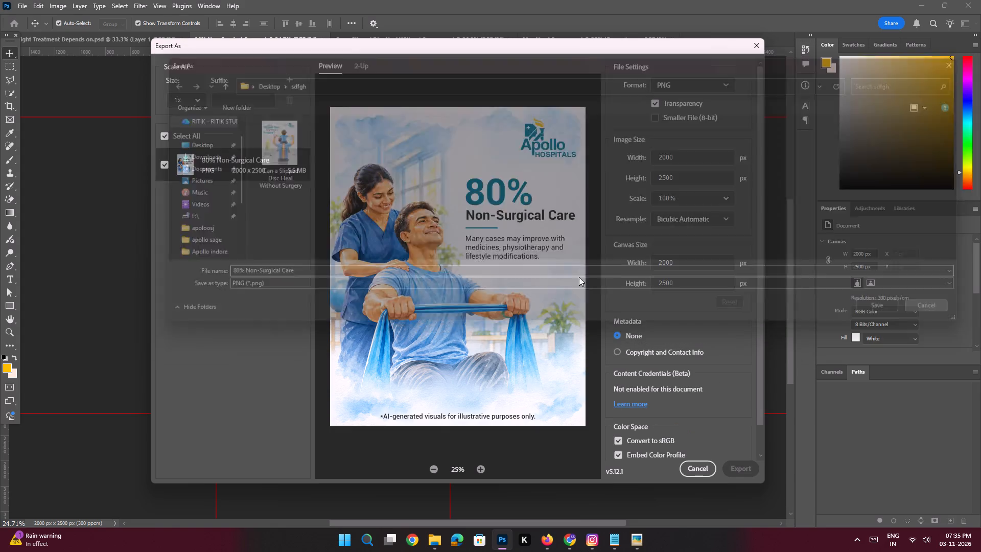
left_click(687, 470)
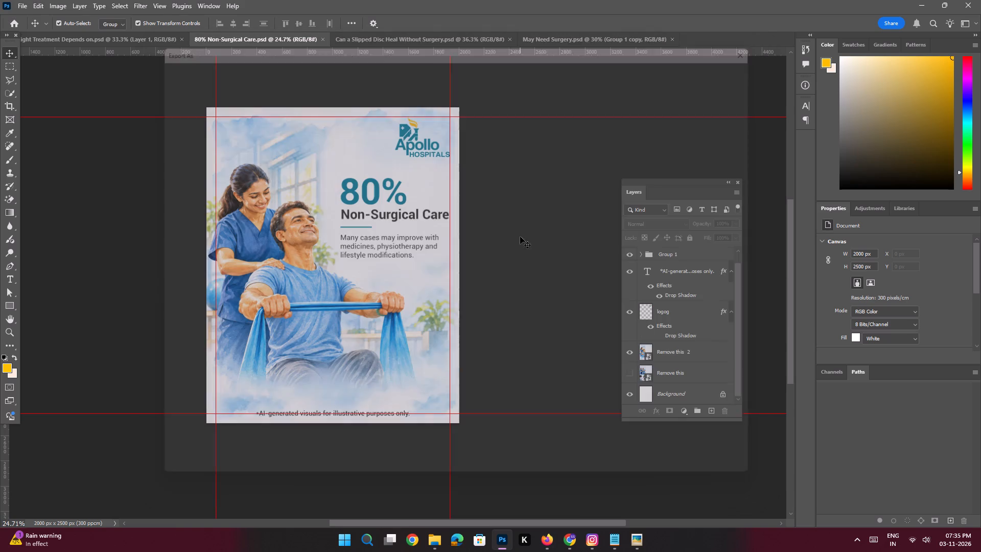
Set auto-selection to Layer and change the "Many cases may improve" paragraph on the 80% Non-Surgical Care poster to 6 pt.
key("space")
left_click_drag(394, 238, 440, 318, "ctrl")
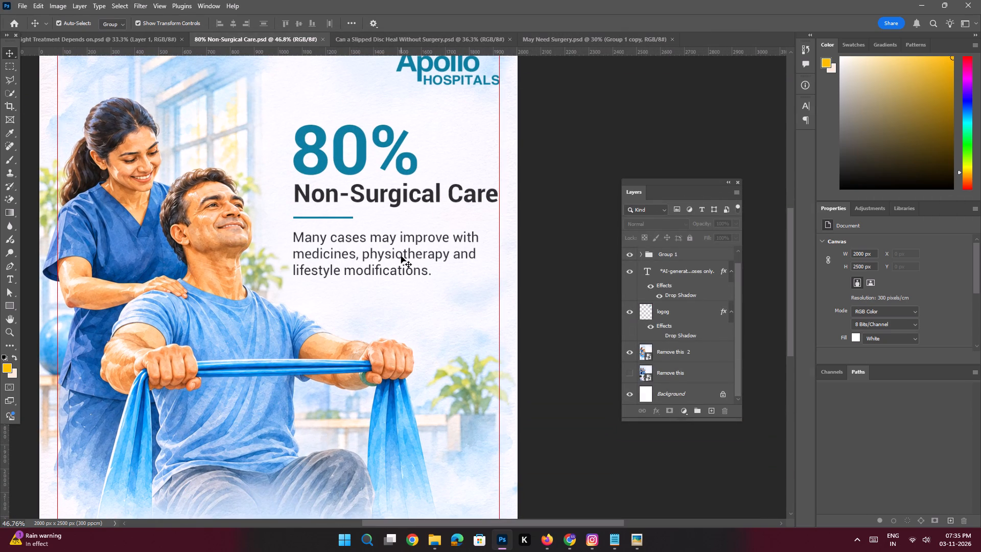
left_click(401, 256)
left_click(106, 25)
left_click(116, 41)
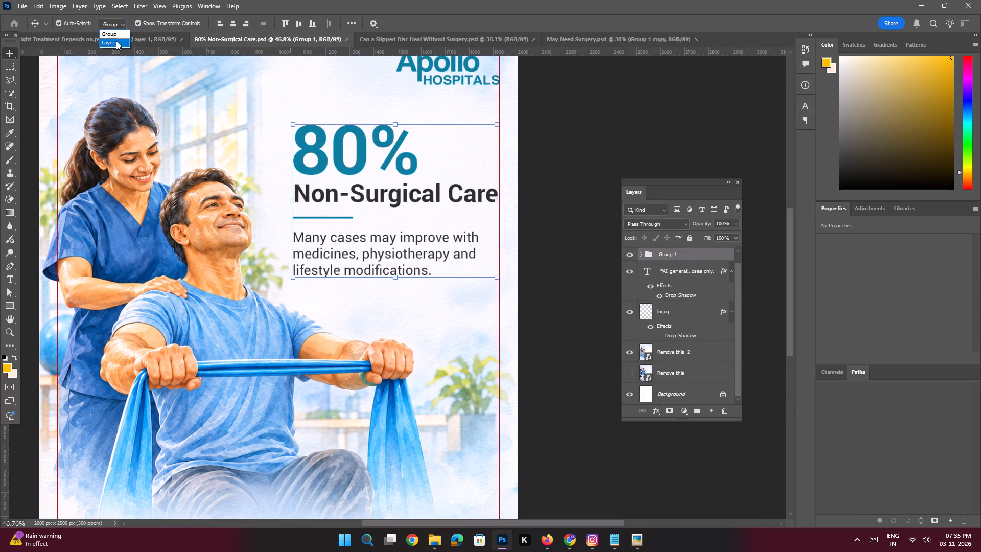
left_click(336, 266)
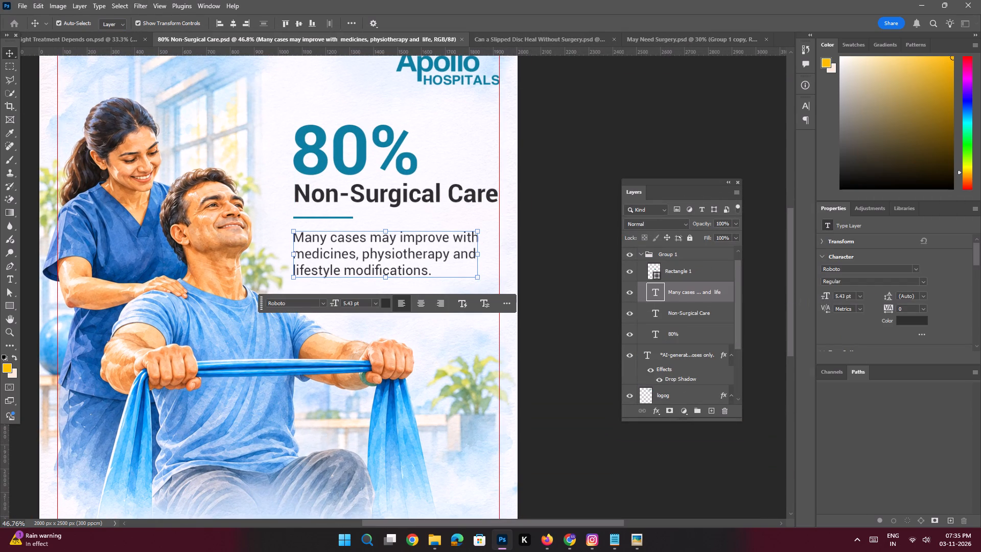
left_click_drag(845, 297, 824, 283)
key("6")
key("Return")
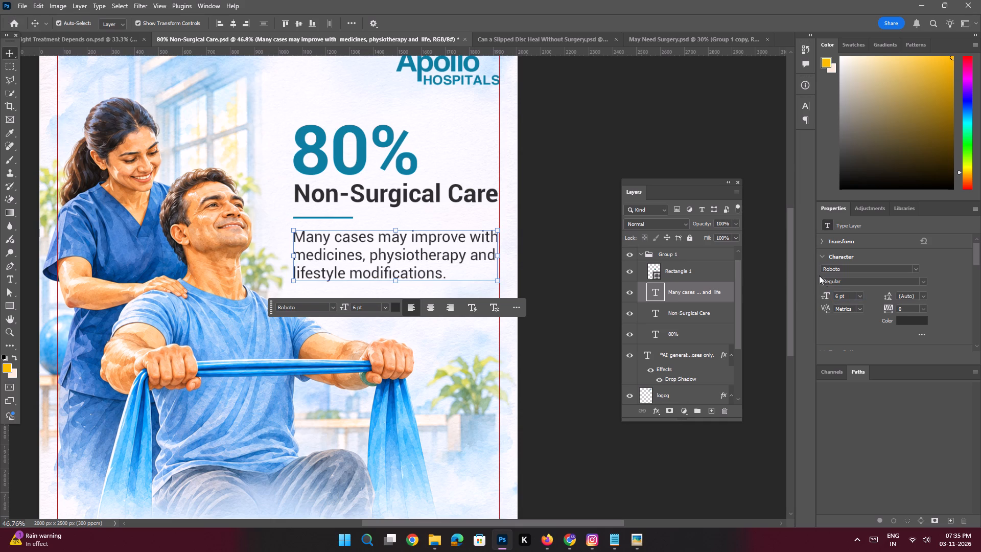
Check the paragraph's fit against the heading and margin guide, and save the 80% Non-Surgical Care poster.
key("space")
left_click_drag(493, 247, 462, 239, "ctrl")
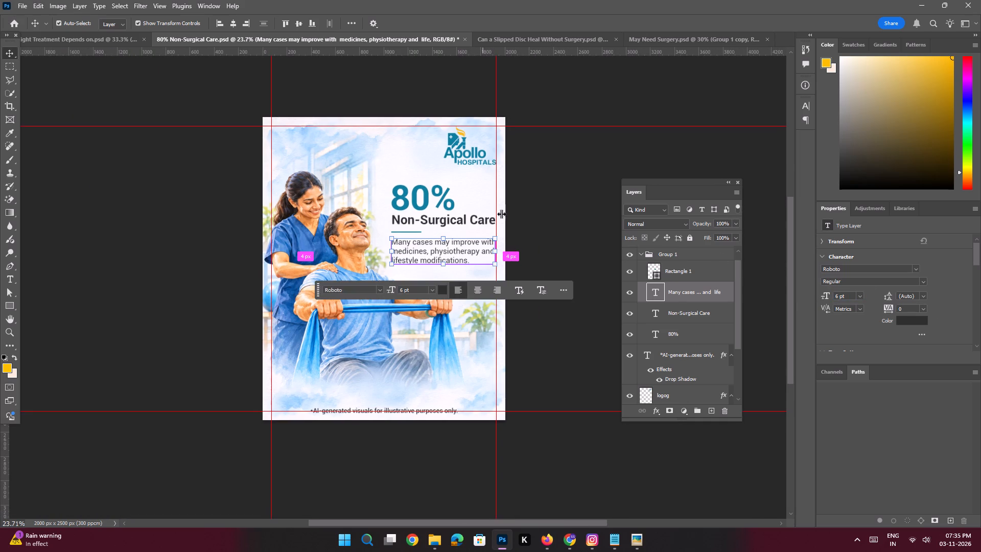
left_click(528, 213)
key("space")
left_click_drag(484, 235, 513, 306, "ctrl")
left_click(441, 271)
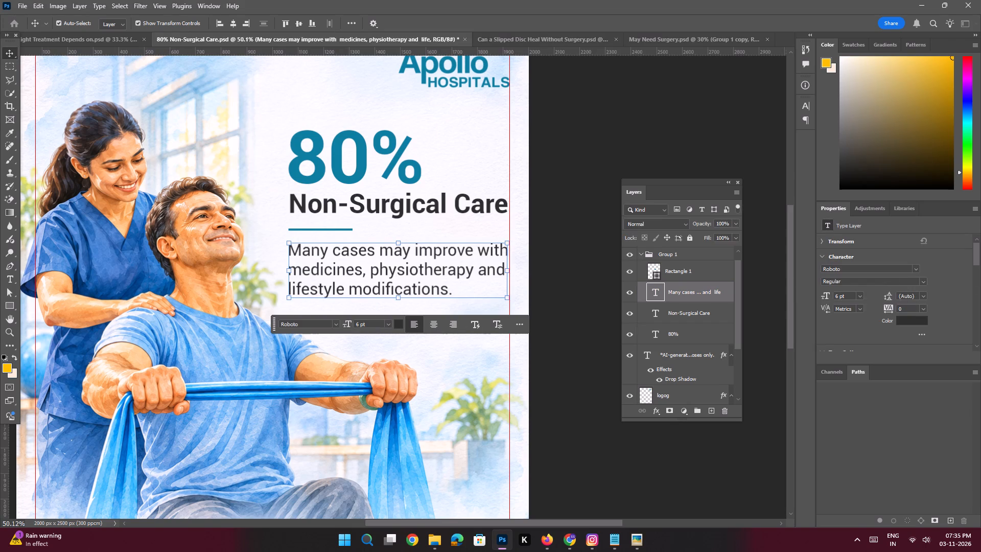
key("space")
left_click_drag(441, 255, 418, 251, "ctrl")
left_click_drag(443, 217, 443, 229)
key("ctrl+s")
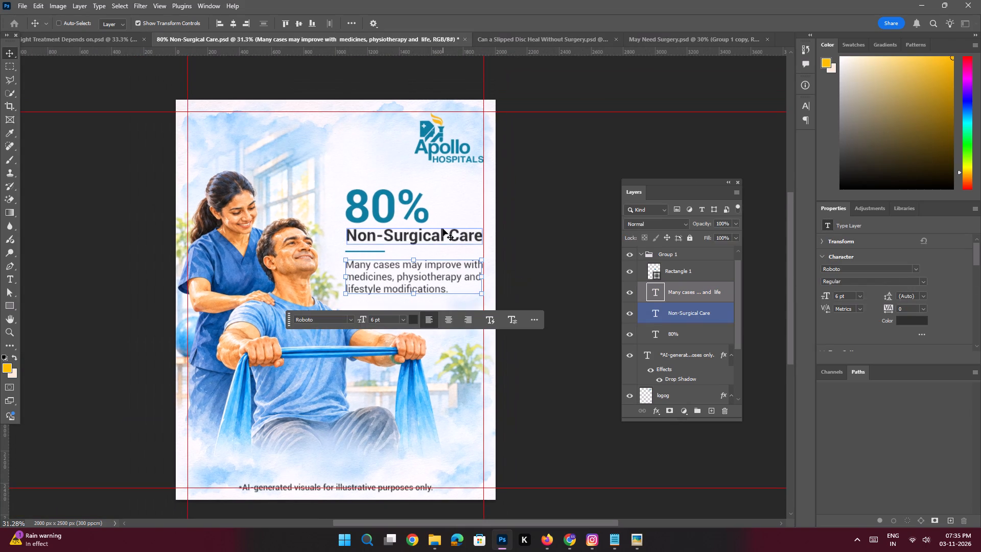
Export the 80% Non-Surgical Care poster as a 2000 × 2500 px PNG into the sdfgh folder and save the PSD.
key("ctrl+alt+shift+w")
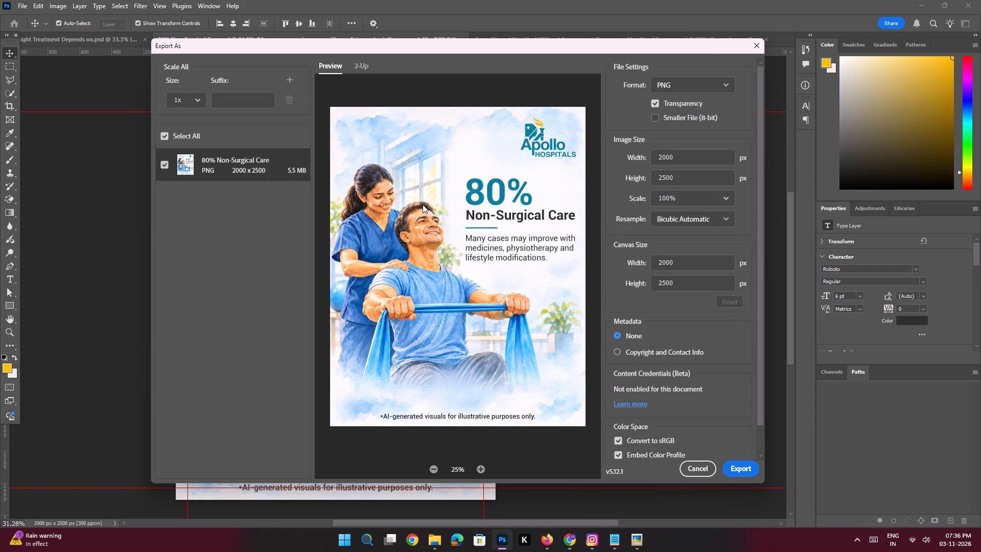
left_click(746, 469)
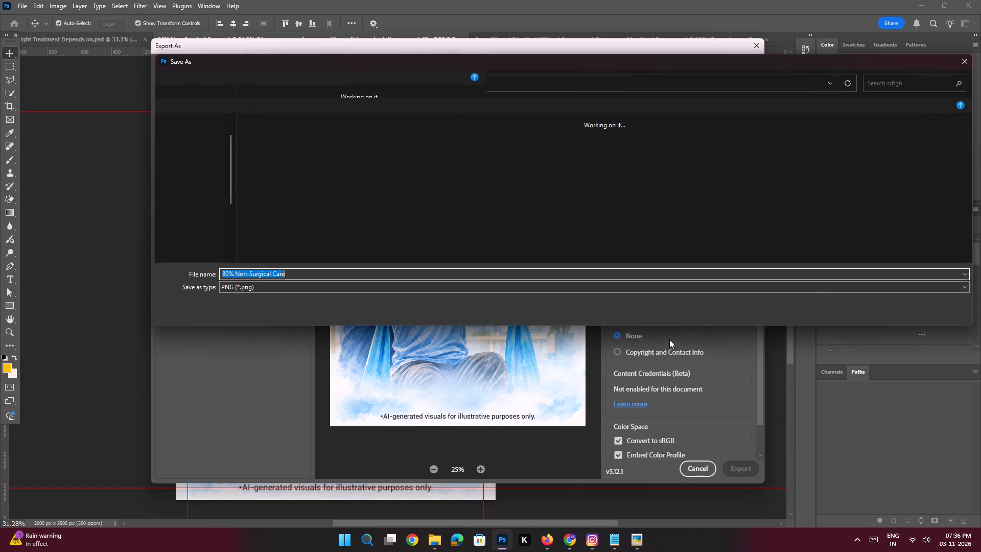
left_click(876, 307)
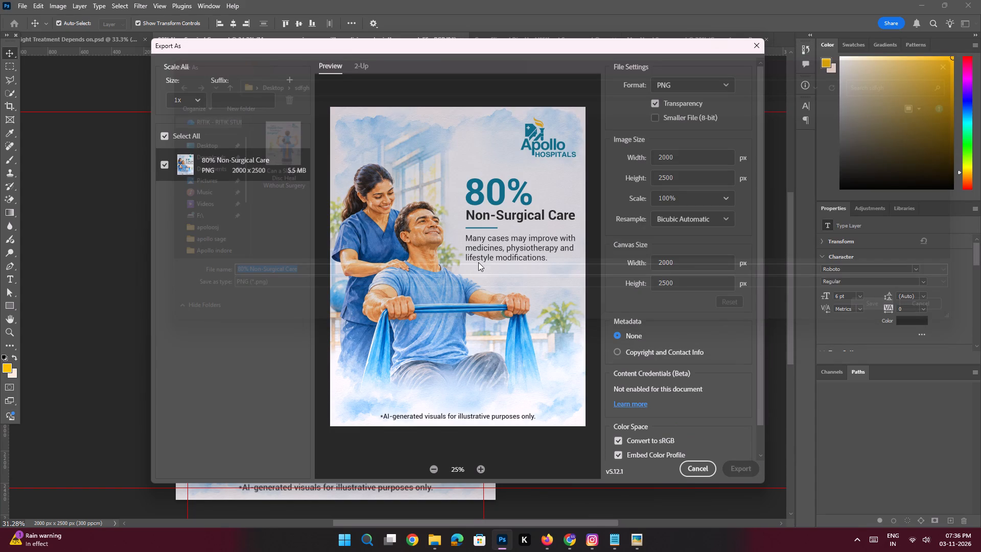
key("ctrl+s")
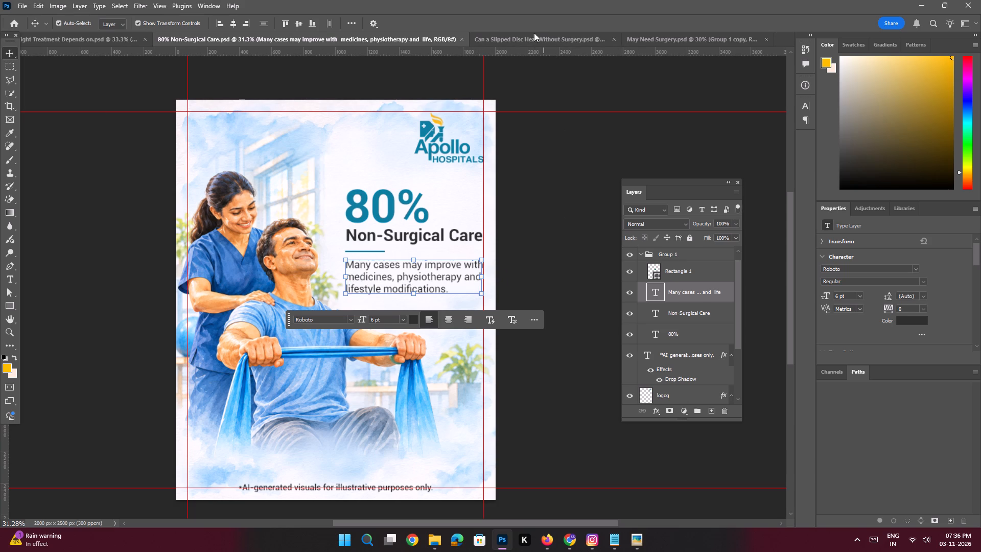
On the May Need Surgery poster, set the "Some cases may require surgical intervention" paragraph to 6 pt and nudge it up slightly.
left_click(530, 35)
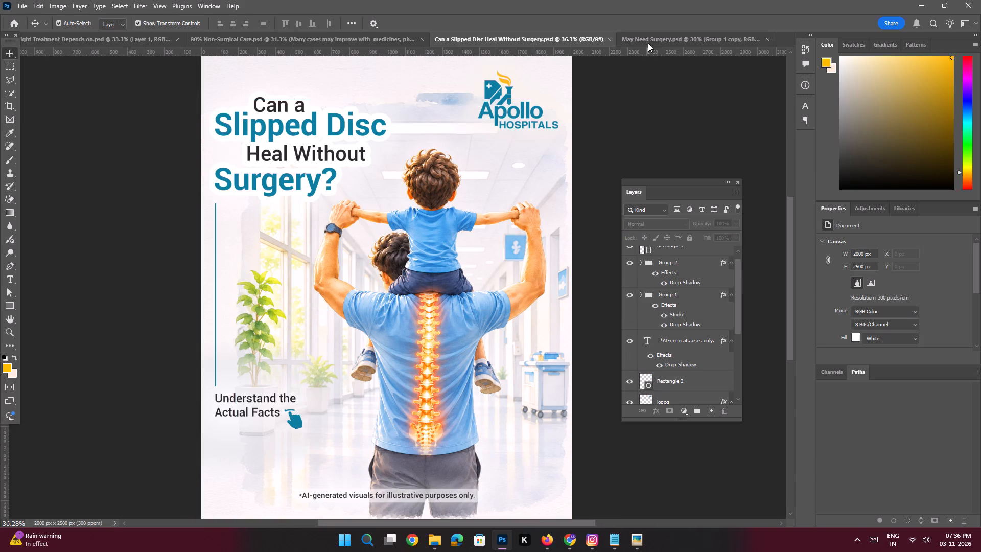
left_click(648, 42)
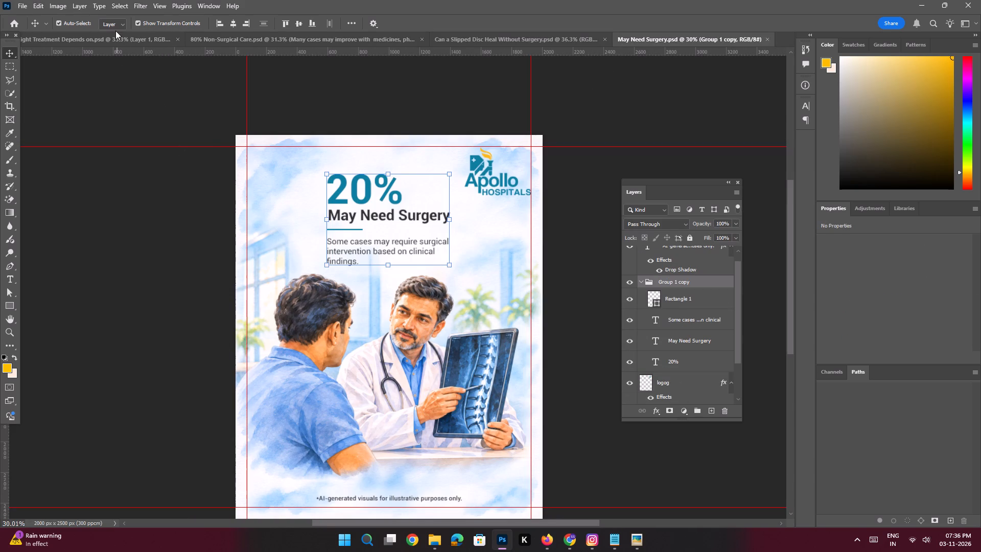
left_click(195, 209)
left_click(362, 249)
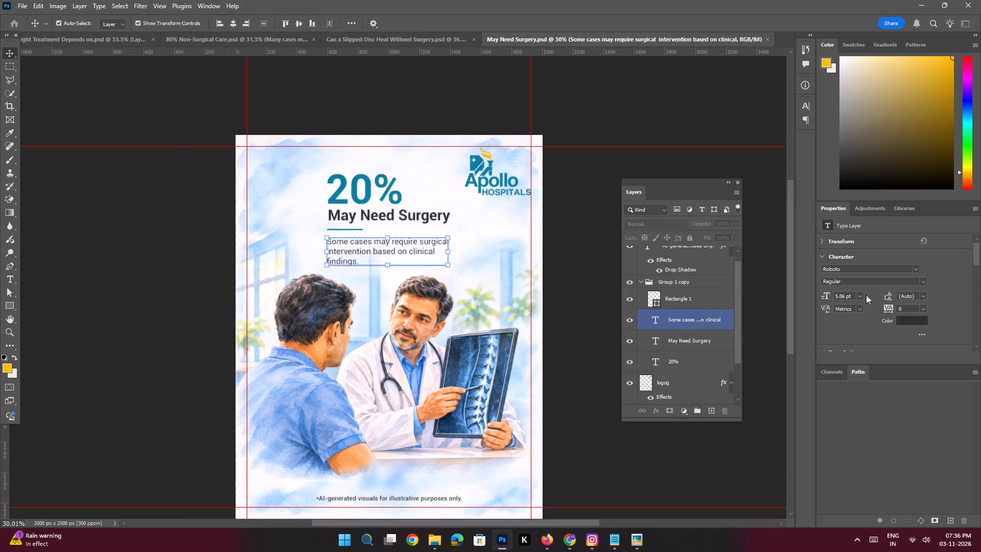
left_click_drag(846, 296, 819, 283)
key("6")
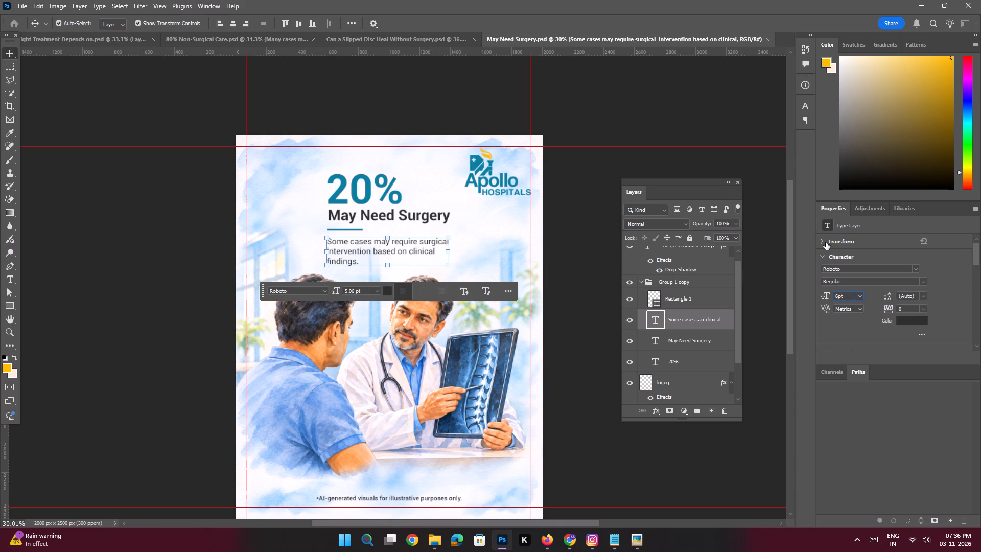
key("Return")
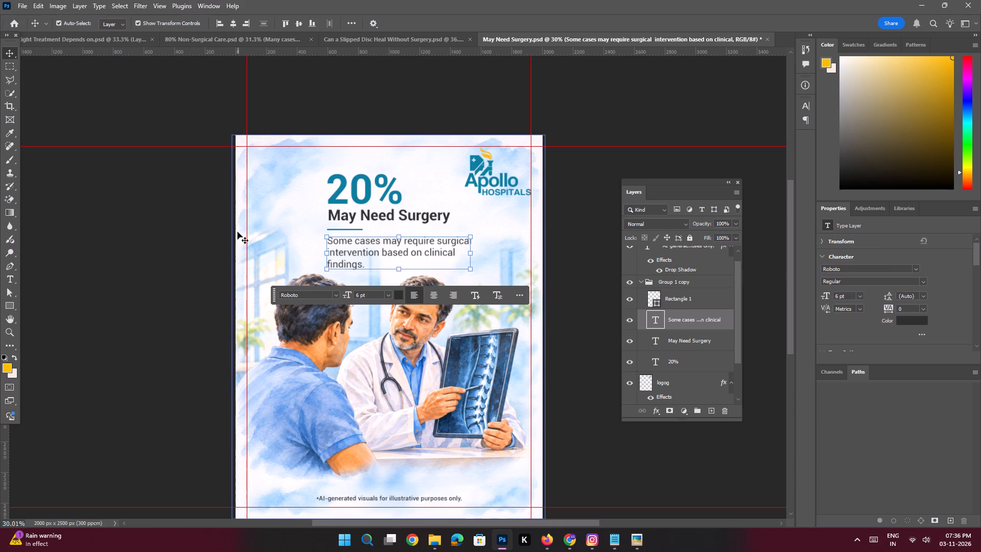
left_click(238, 232)
left_click(359, 251)
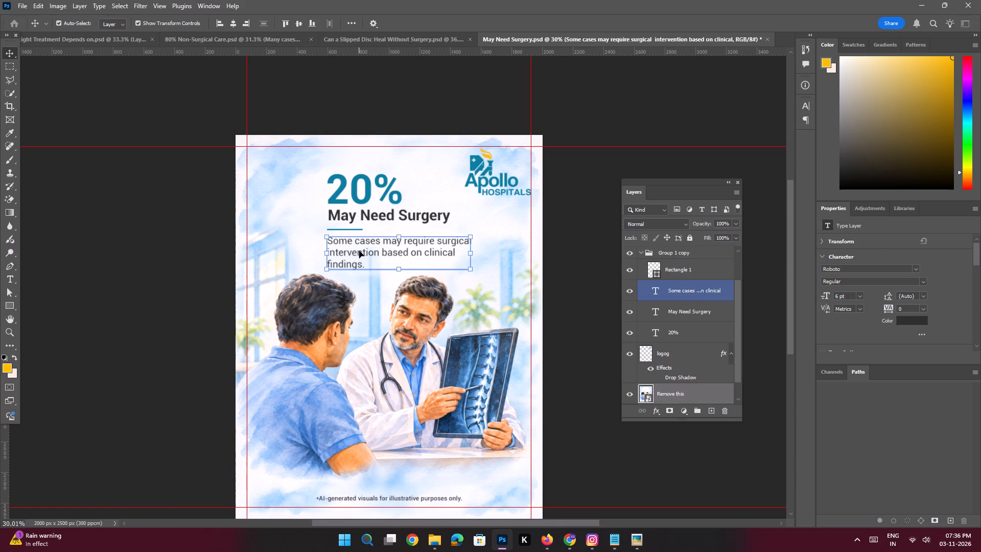
key("Up")
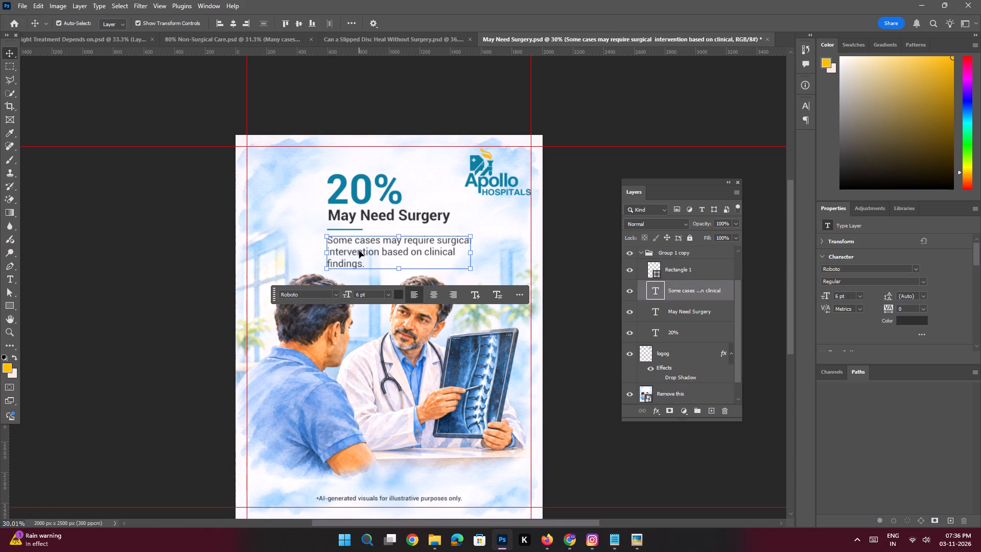
Move the AI-generated visuals disclaimer straight down about 34 px to the bottom margin guide, and save the May Need Surgery poster.
left_click(182, 291)
key("space")
key("space")
key("space")
key("space")
key("space")
key("space")
key("space")
key("space")
left_click_drag(347, 395, 345, 354)
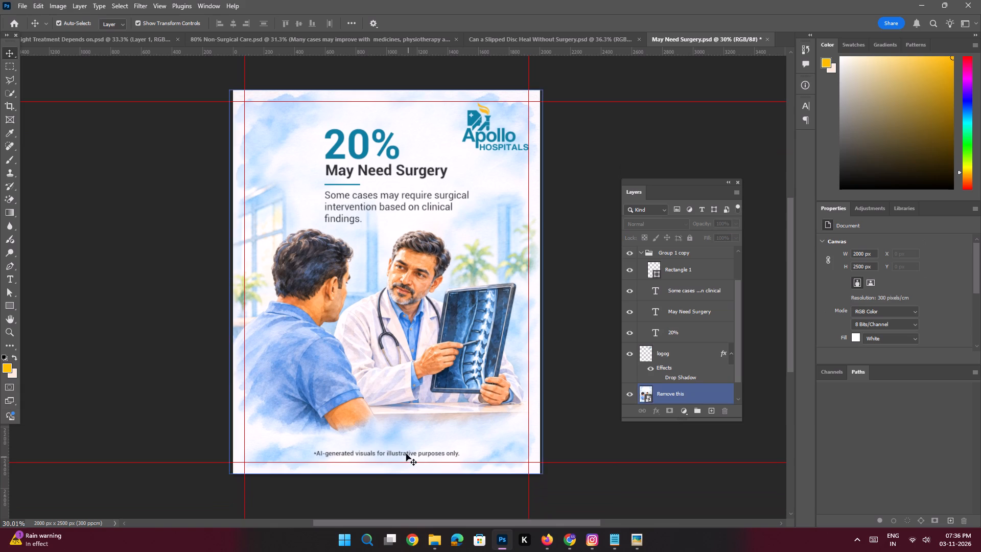
left_click(406, 453)
left_click(415, 453, "shift")
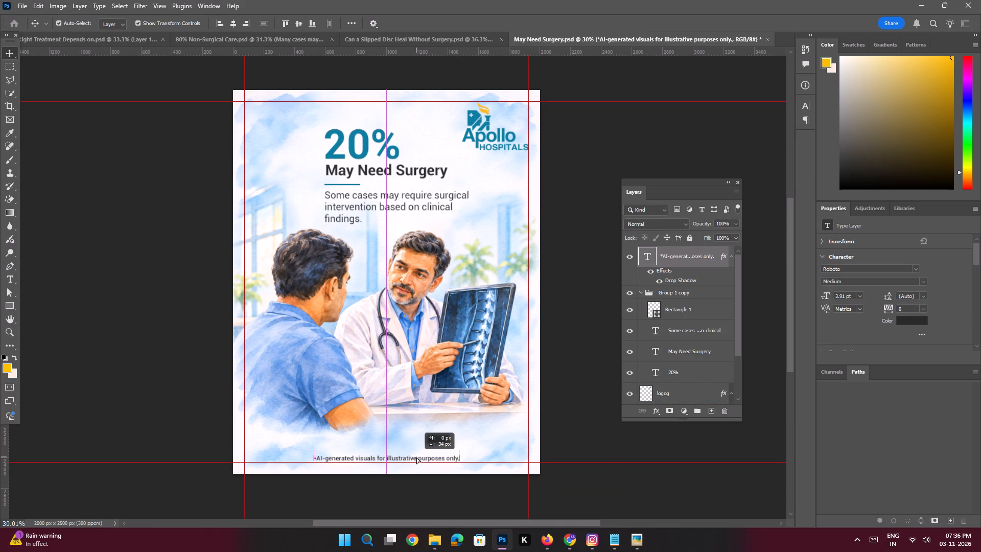
left_click(147, 228)
key("ctrl+s")
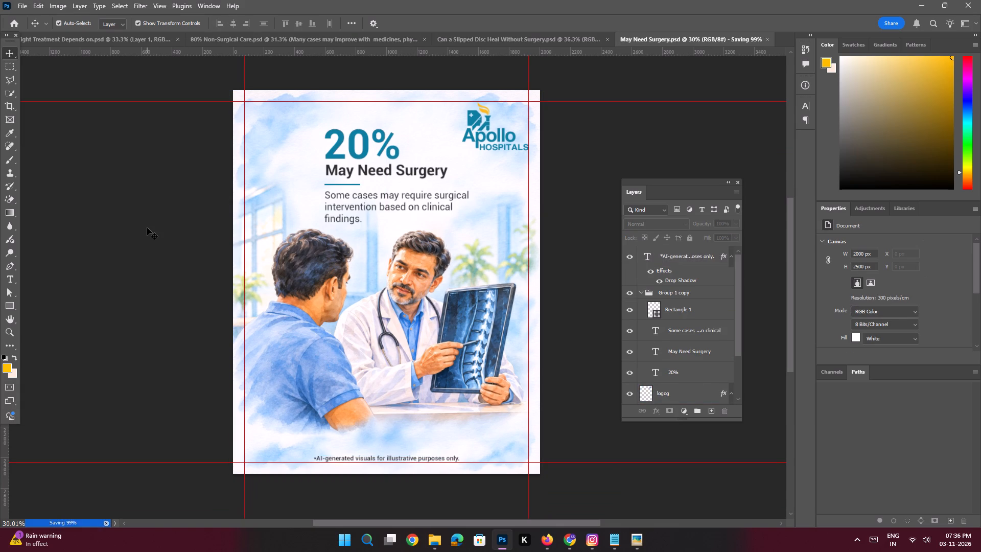
Set auto-selection to Group, move the 20% text group about 39 px left and 20 px up, clear of the logo, and save.
left_click(113, 21)
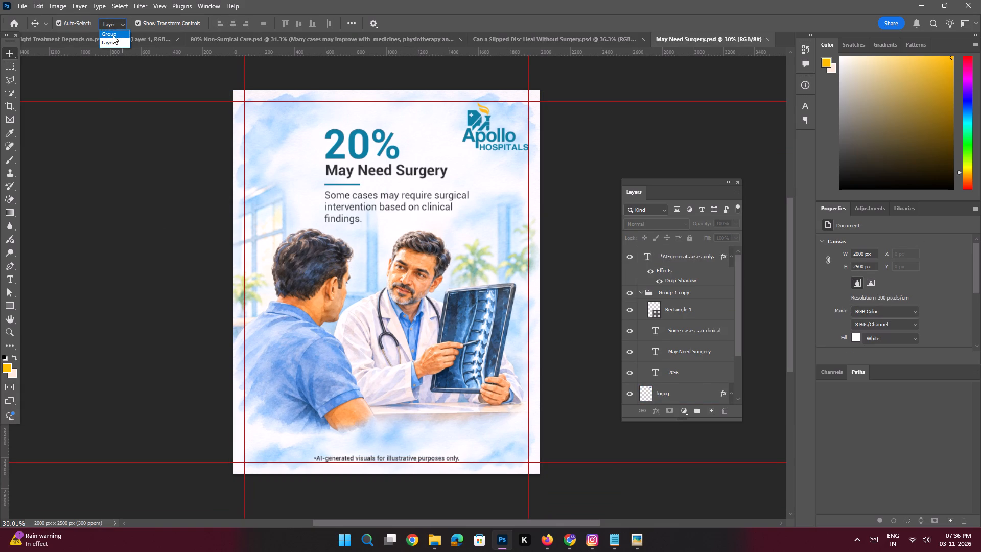
left_click(113, 35)
left_click(343, 142)
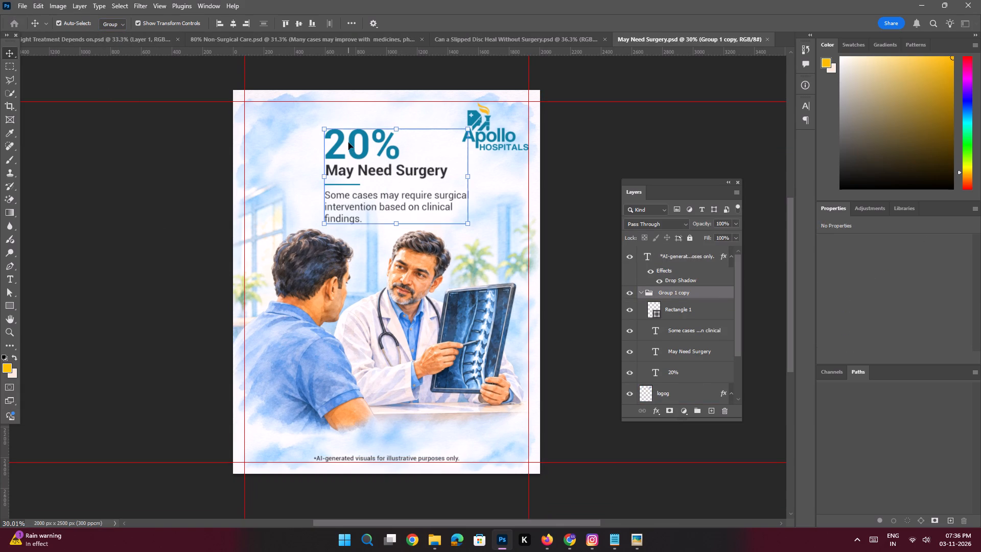
left_click_drag(348, 143, 294, 137)
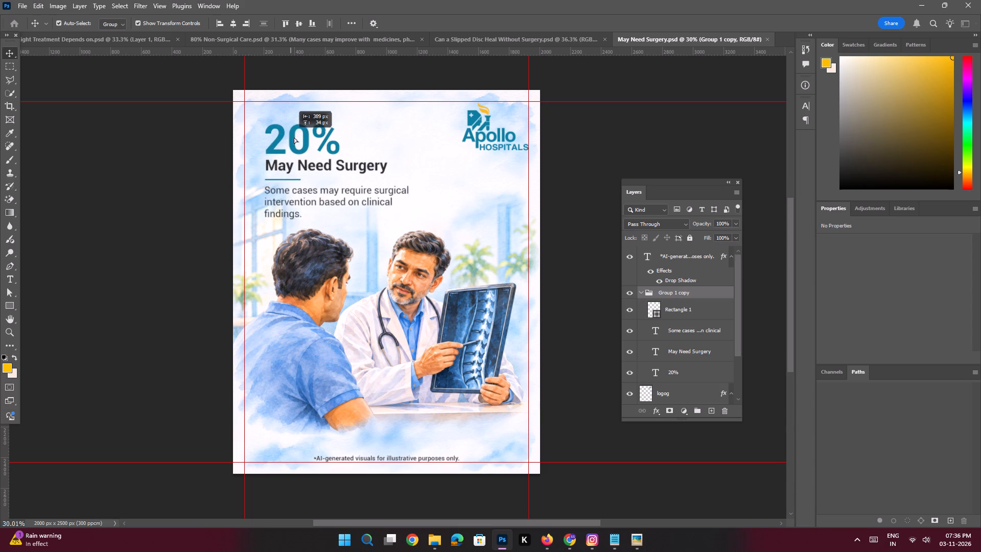
left_click_drag(294, 137, 343, 139)
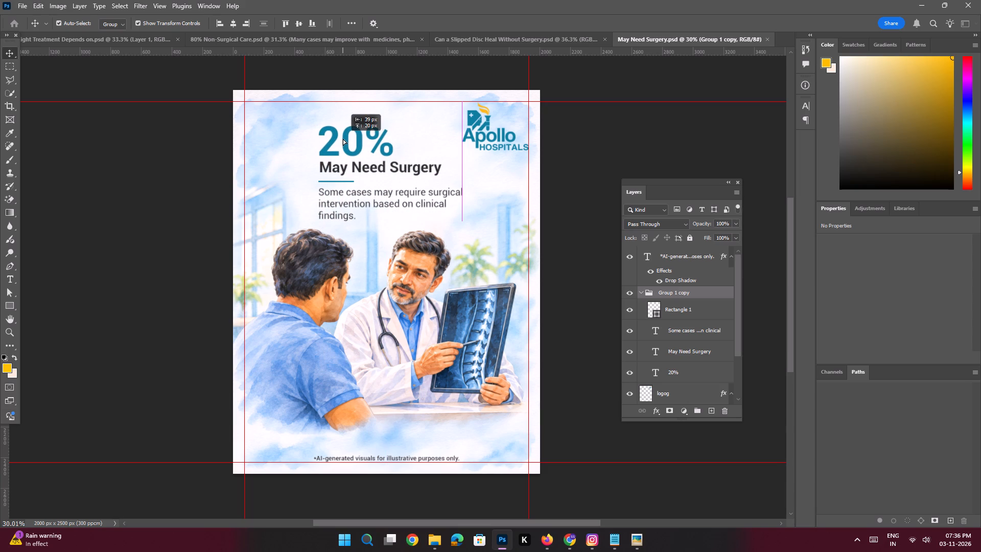
left_click_drag(343, 139, 341, 139)
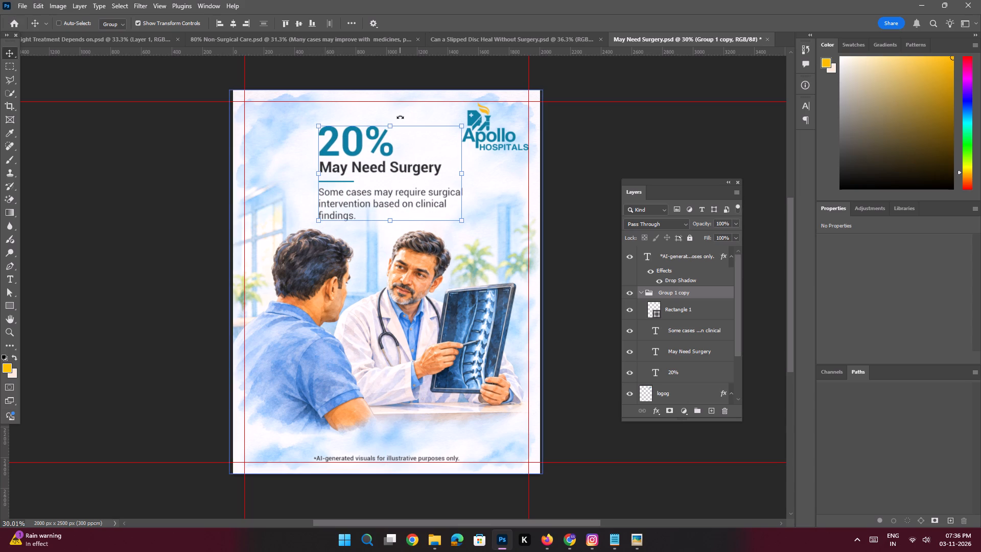
key("ctrl+s")
Export the May Need Surgery poster as a 2000 × 2500 px PNG and save the PSD.
key("ctrl+alt+shift+w")
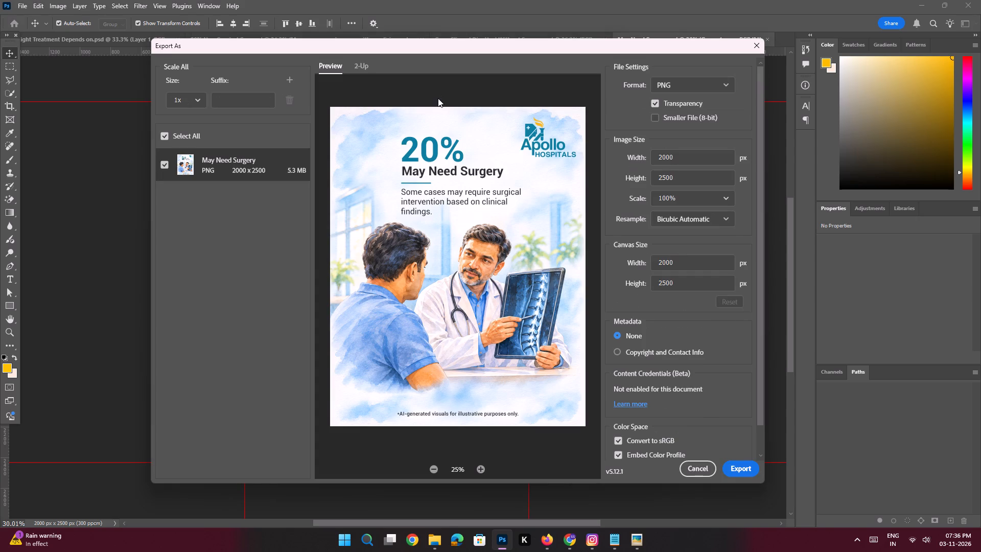
left_click(748, 469)
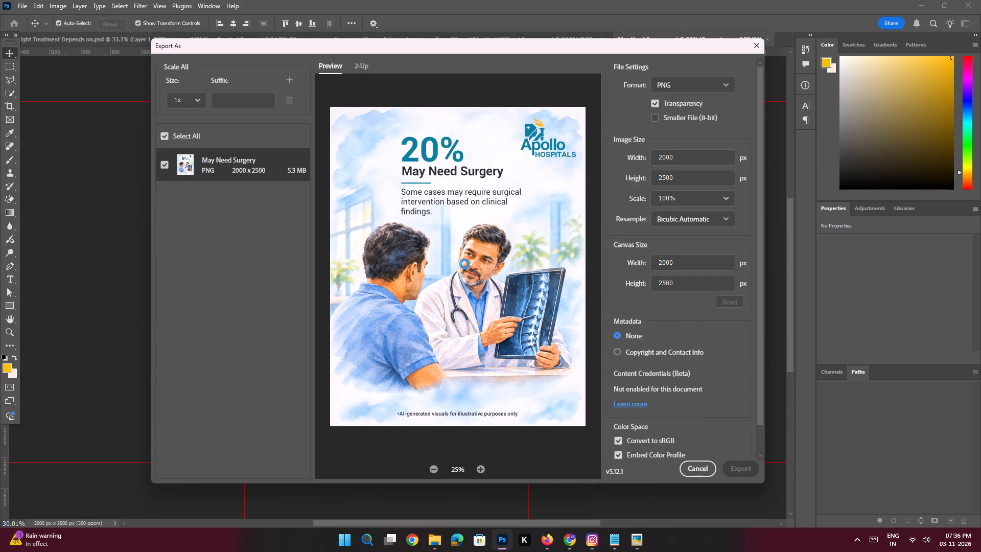
left_click(877, 309)
key("ctrl+s")
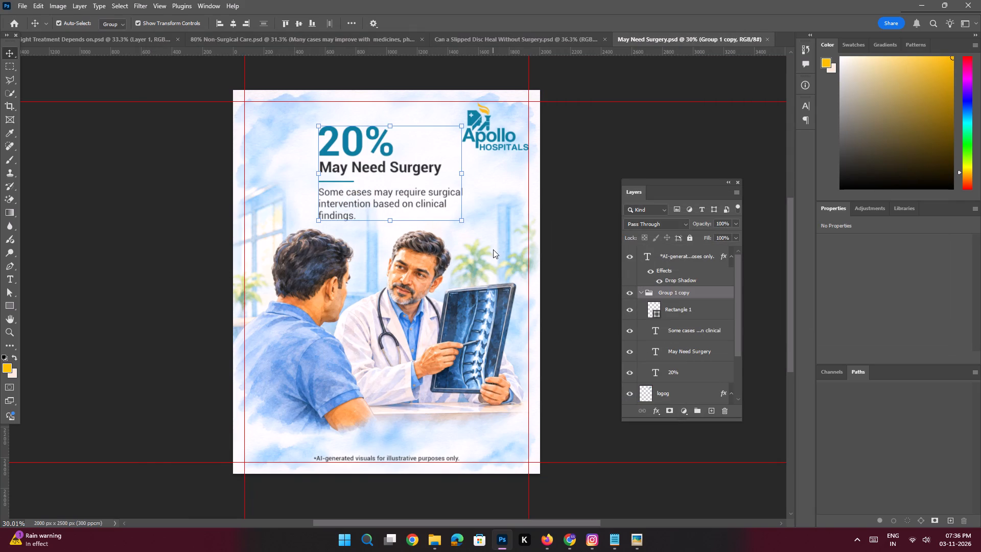
On the Right Treatment Depends on poster, set the AI-generated visuals disclaimer to 4 pt, nudge it up slightly, and save.
left_click(78, 42)
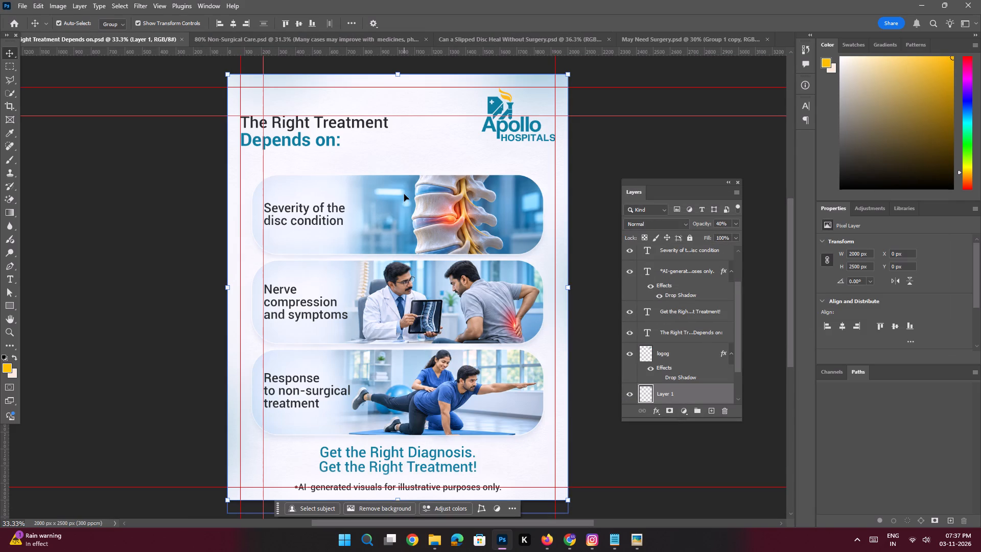
left_click(201, 356)
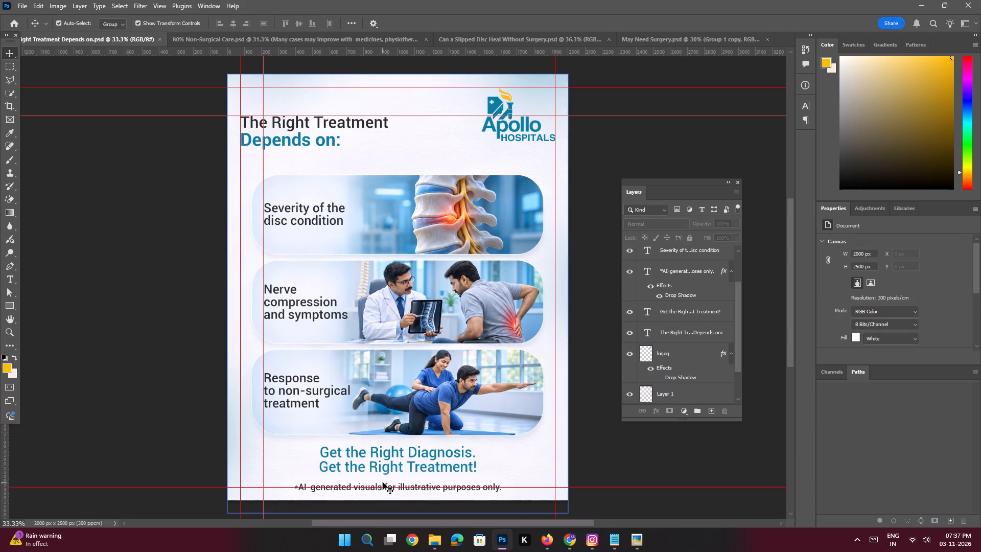
left_click(379, 484)
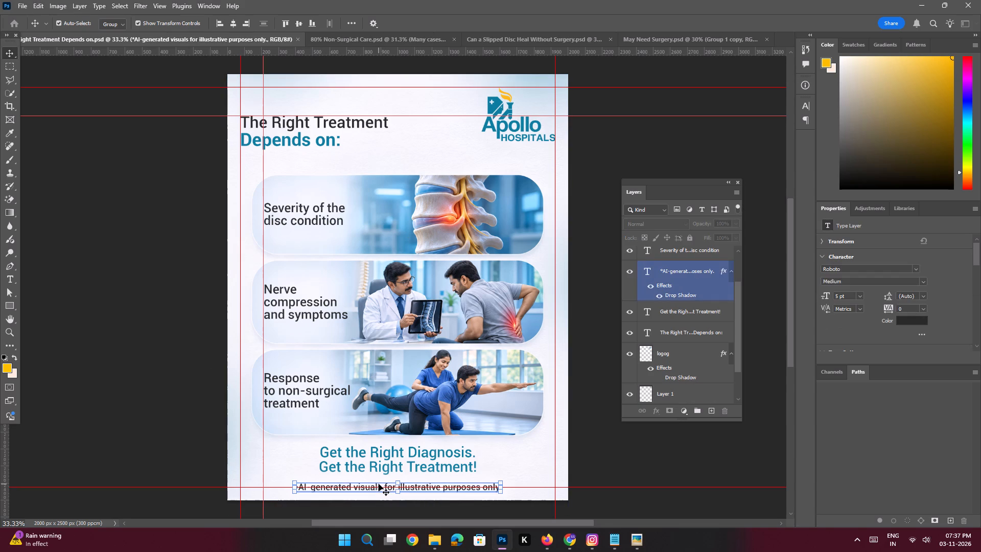
left_click_drag(838, 298, 821, 279)
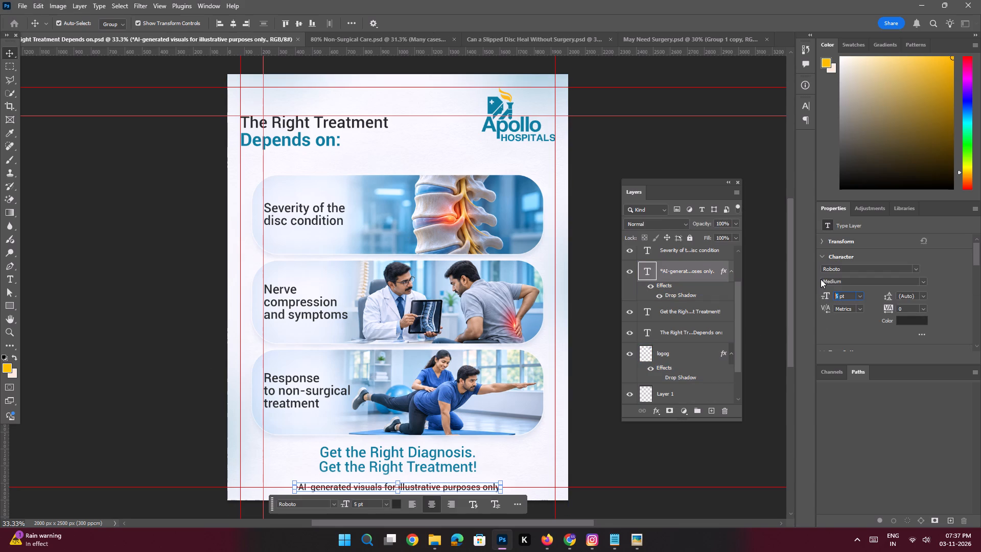
key("4")
key("Return")
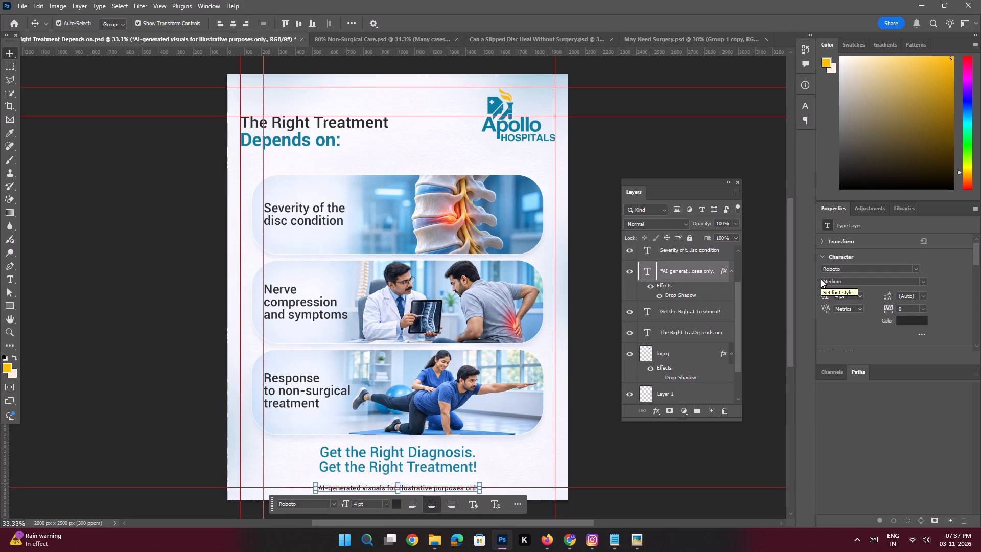
key("shift+Up")
key("ctrl+s")
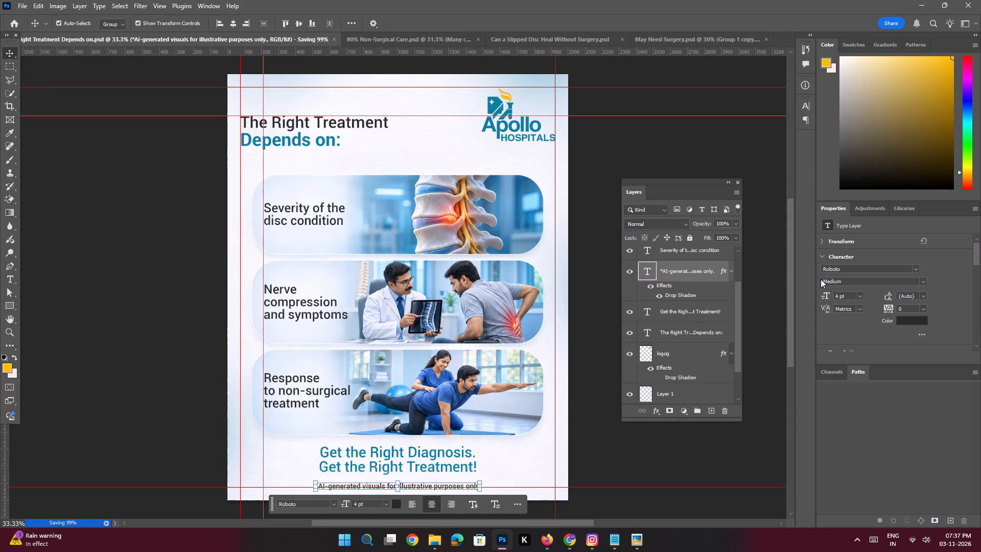
Export the Right Treatment Depends on poster as a 2000 × 2500 px PNG.
key("ctrl+alt+shift+w")
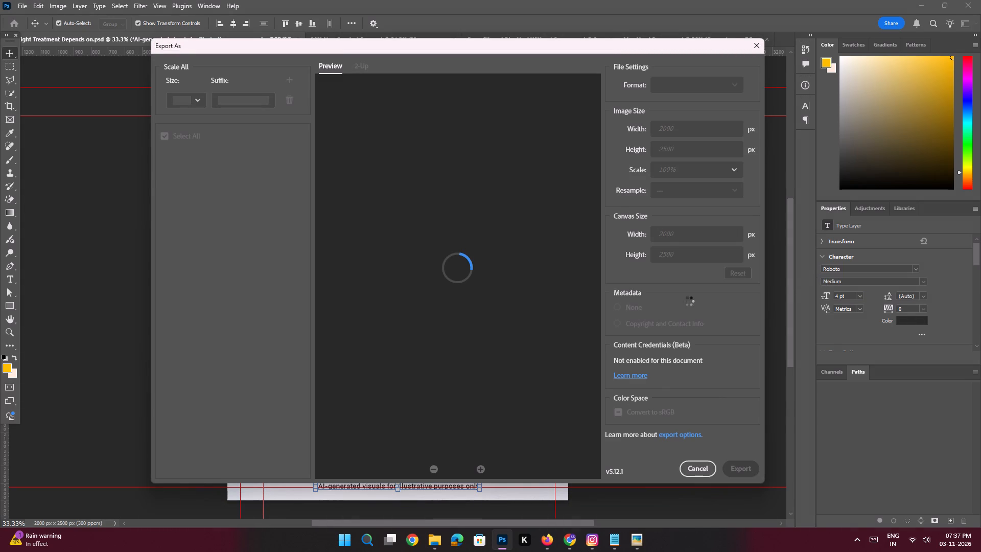
left_click(744, 468)
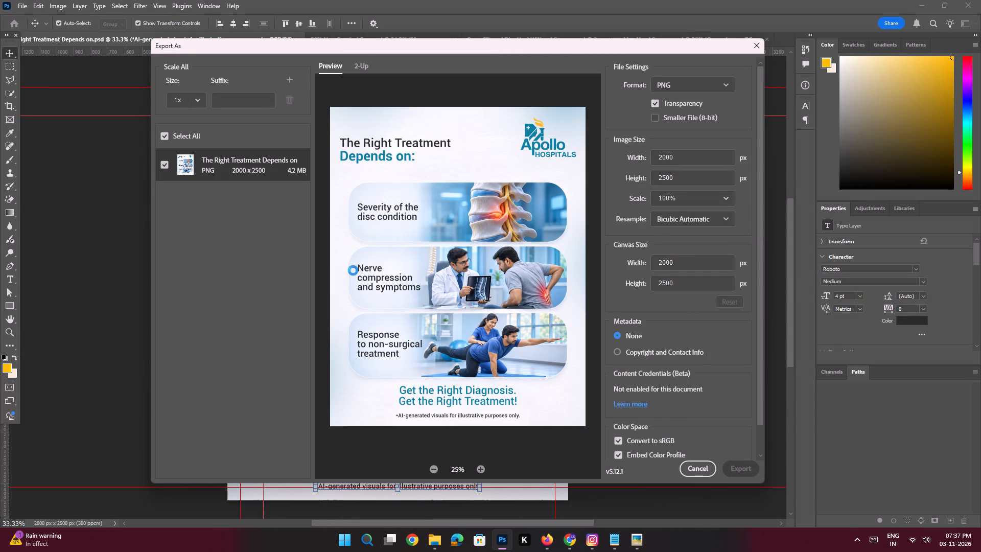